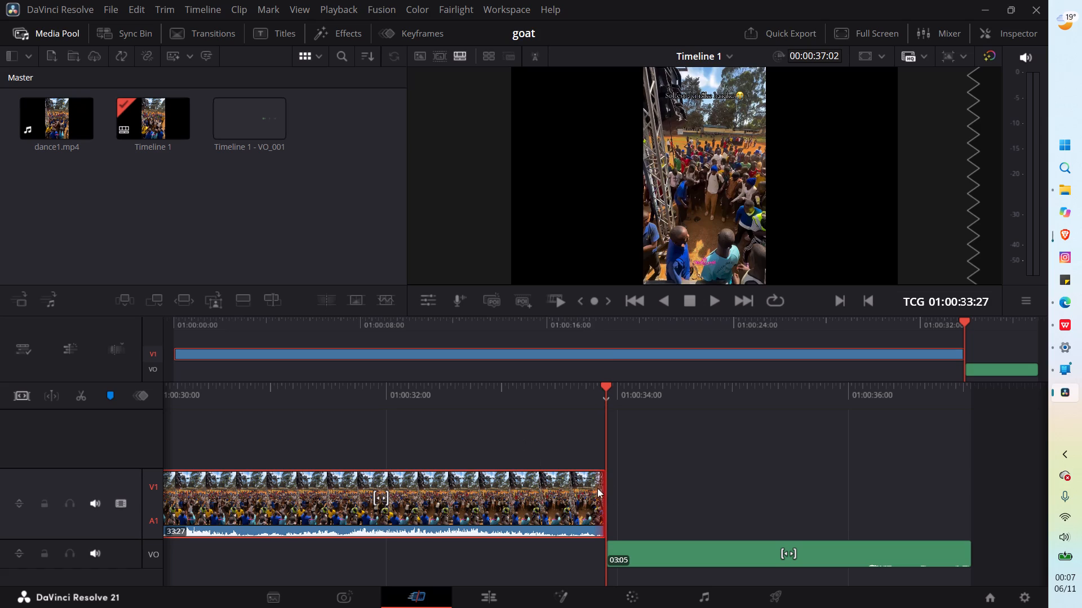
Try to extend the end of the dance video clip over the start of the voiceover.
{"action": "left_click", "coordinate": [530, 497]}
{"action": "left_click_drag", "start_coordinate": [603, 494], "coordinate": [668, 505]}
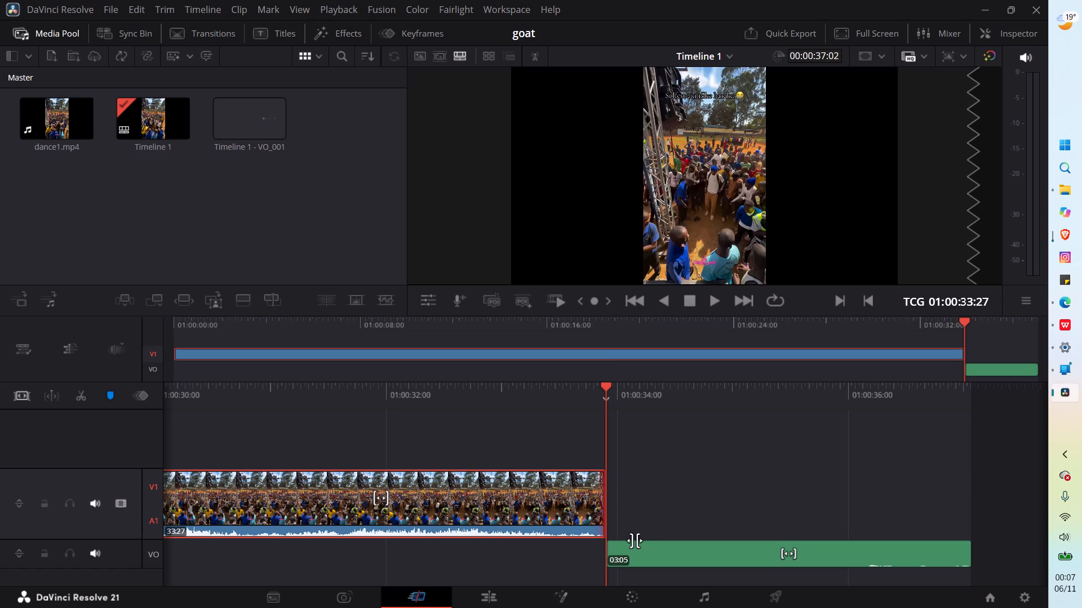
Move the voiceover clip earlier on its track to start at about 01:00:29:29, beneath the last seconds of the dance video.
{"action": "left_click", "coordinate": [627, 551]}
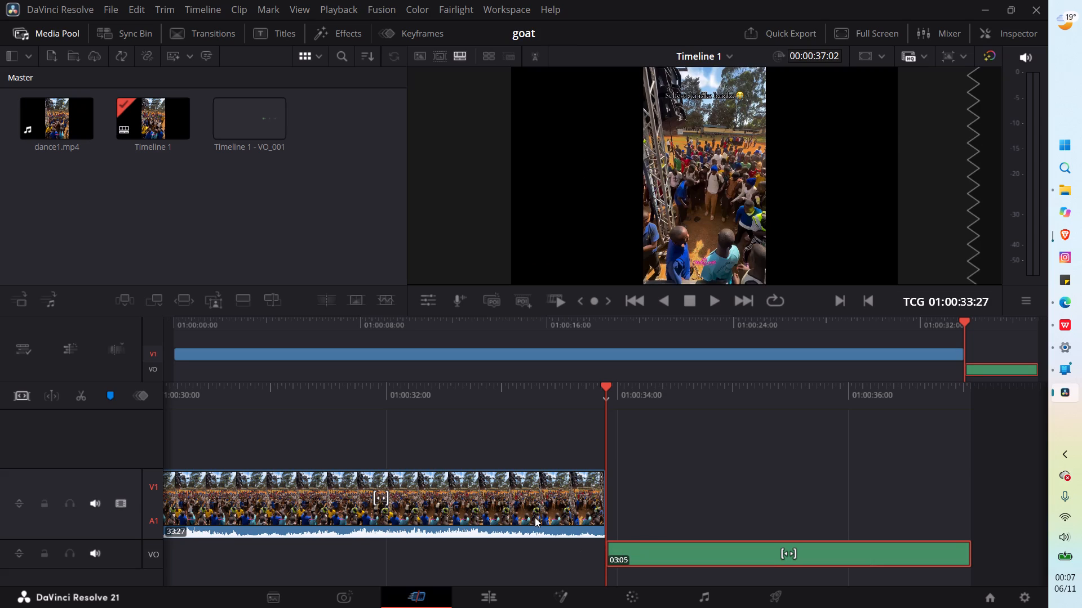
{"action": "left_click", "coordinate": [535, 517]}
{"action": "left_click_drag", "start_coordinate": [669, 576], "coordinate": [666, 558]}
{"action": "left_click", "coordinate": [666, 558]}
{"action": "left_click_drag", "start_coordinate": [666, 558], "coordinate": [560, 533]}
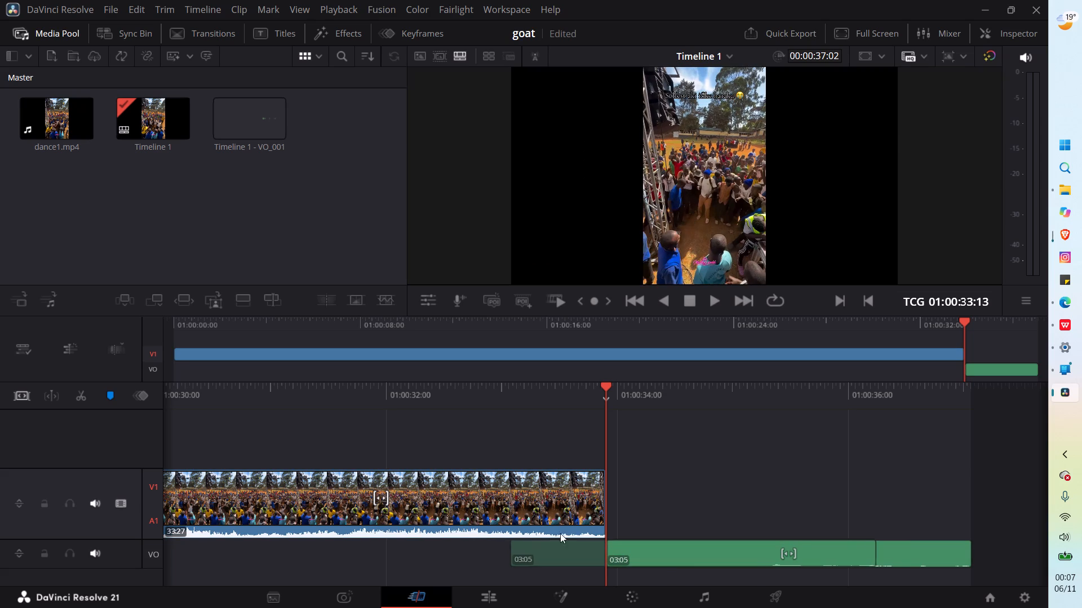
{"action": "left_click_drag", "start_coordinate": [560, 533], "coordinate": [303, 551]}
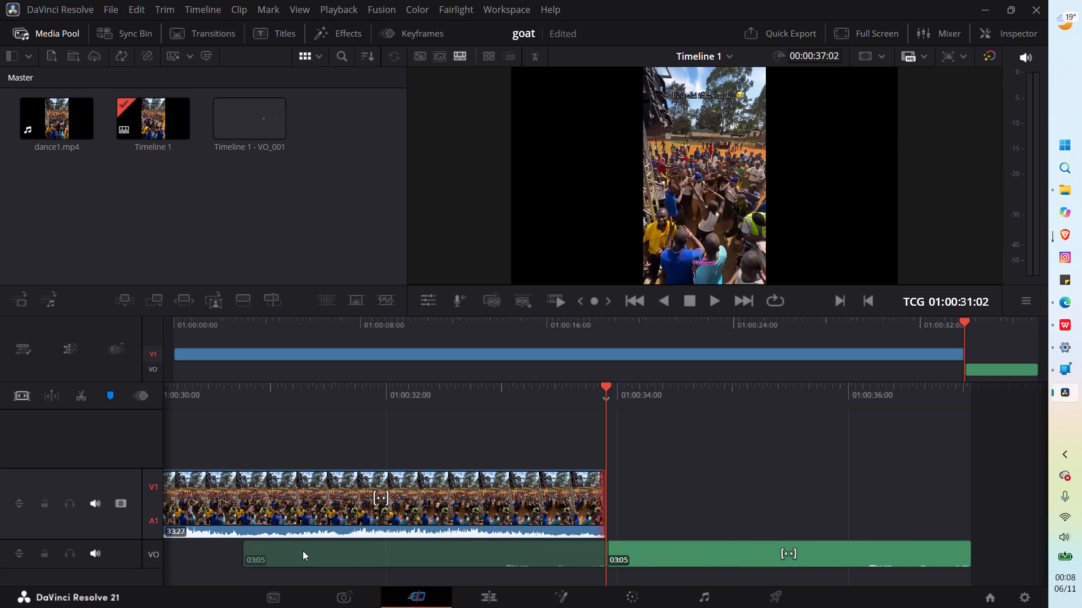
{"action": "left_click_drag", "start_coordinate": [303, 551], "coordinate": [214, 552]}
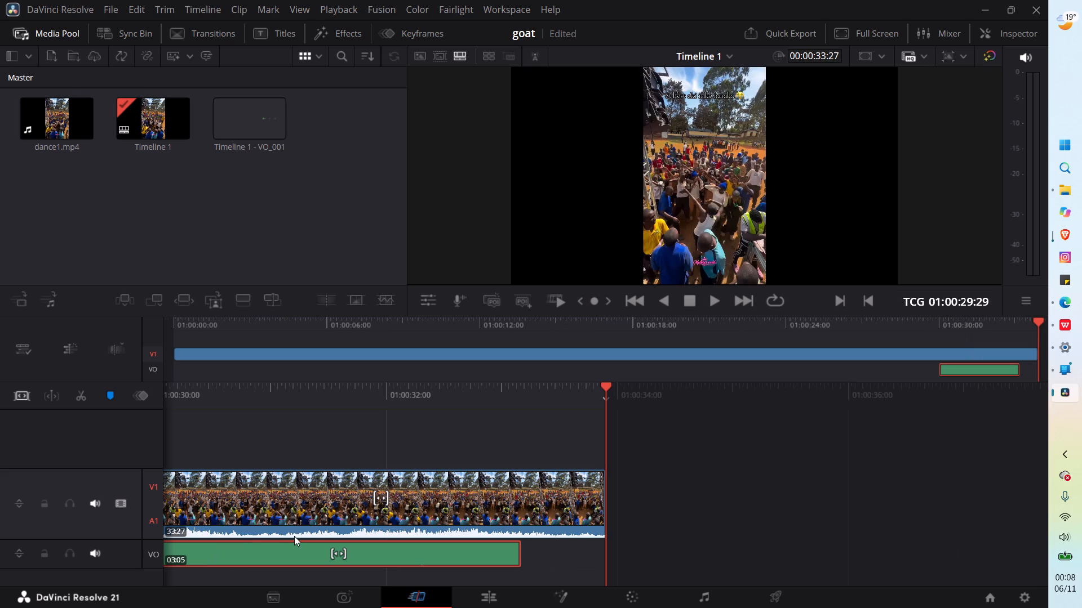
{"action": "left_click", "coordinate": [281, 546]}
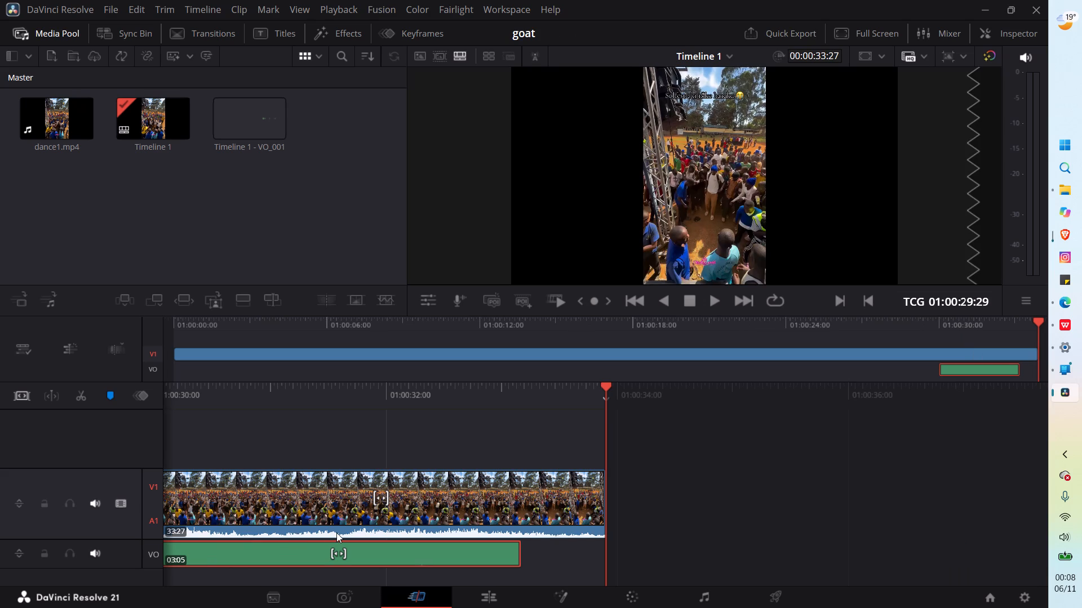
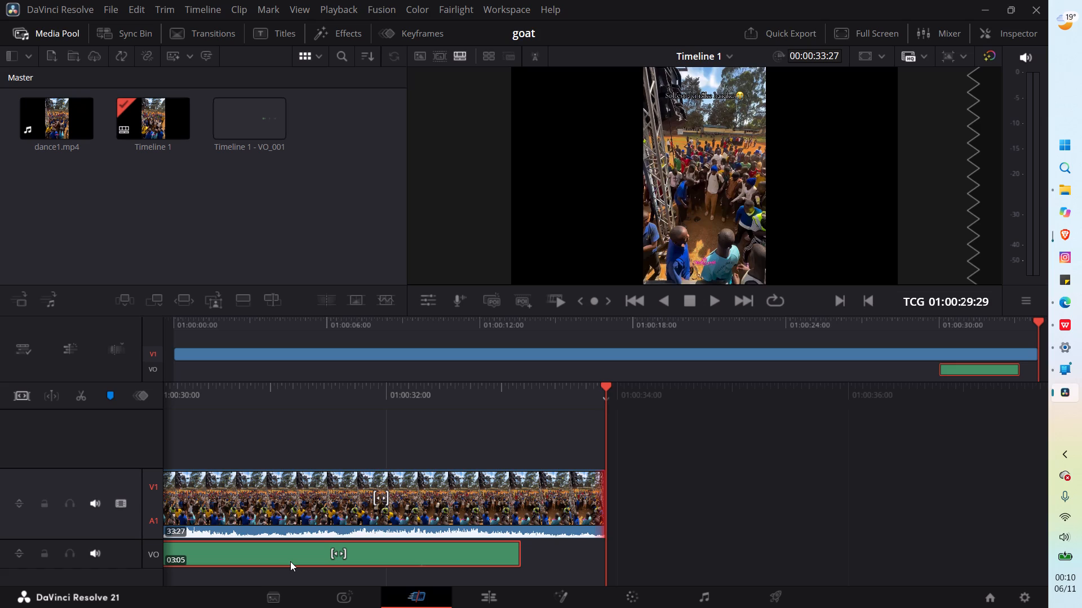
Play the last seconds of the timeline in reverse and forward to review the voiceover beneath the dance video.
{"action": "left_click", "coordinate": [329, 548]}
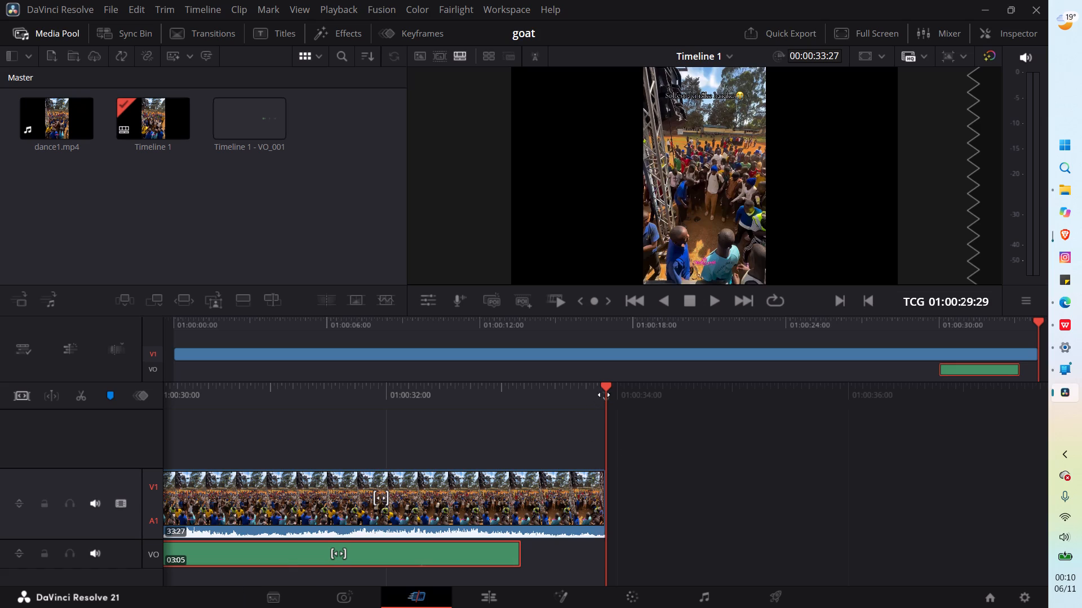
{"action": "left_click_drag", "start_coordinate": [609, 388], "coordinate": [479, 369]}
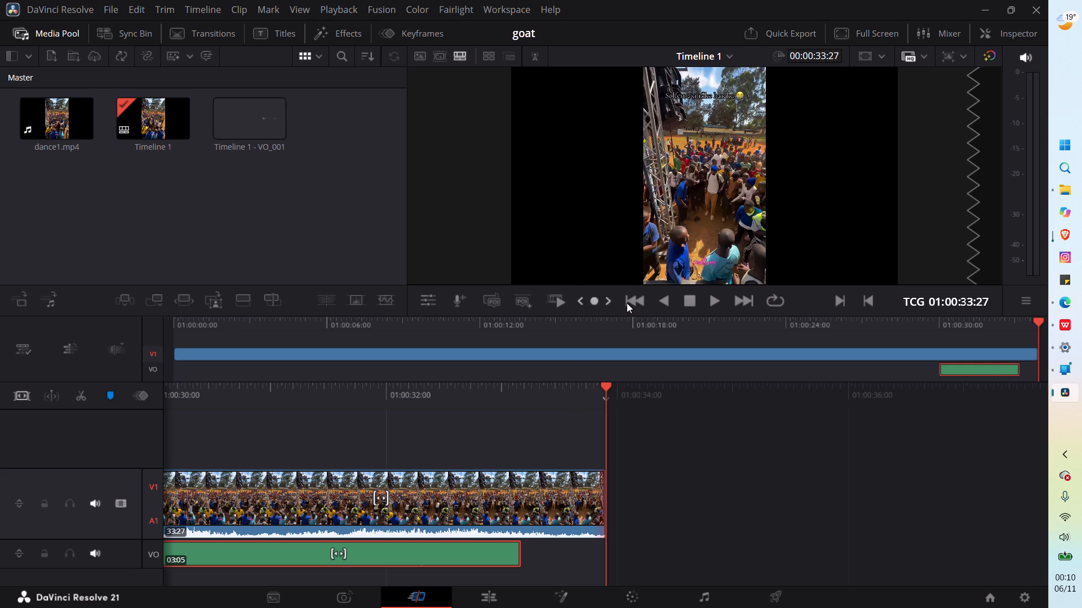
{"action": "left_click", "coordinate": [665, 294]}
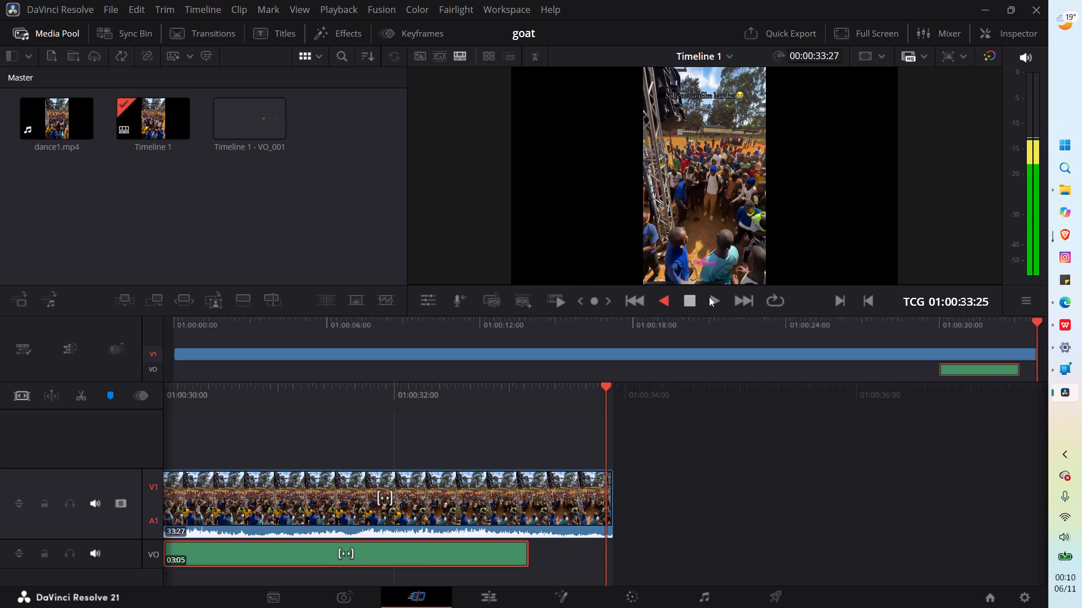
{"action": "left_click", "coordinate": [709, 297]}
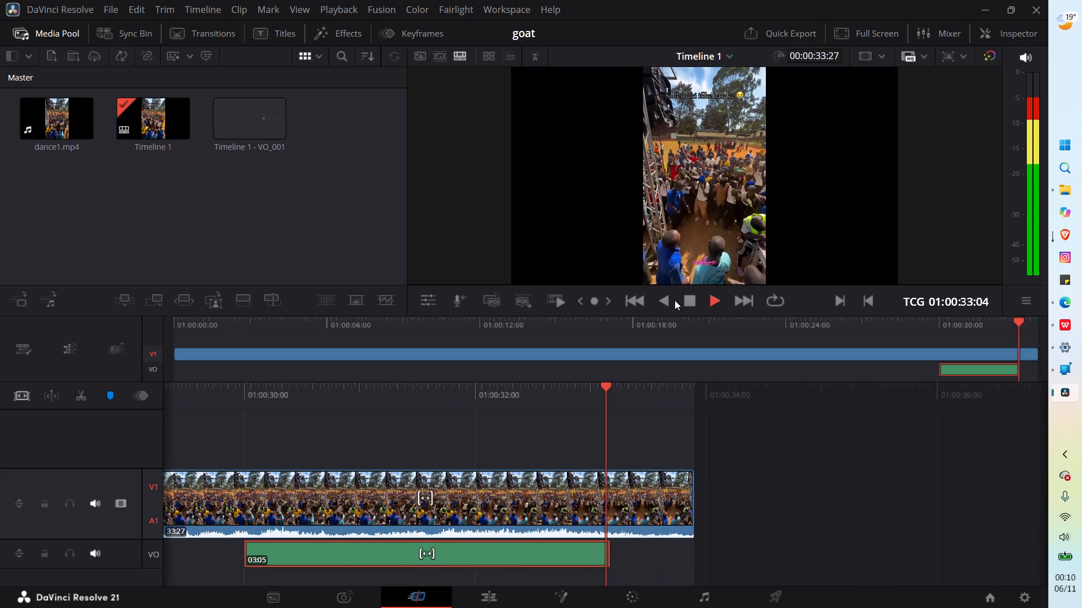
{"action": "left_click", "coordinate": [672, 301]}
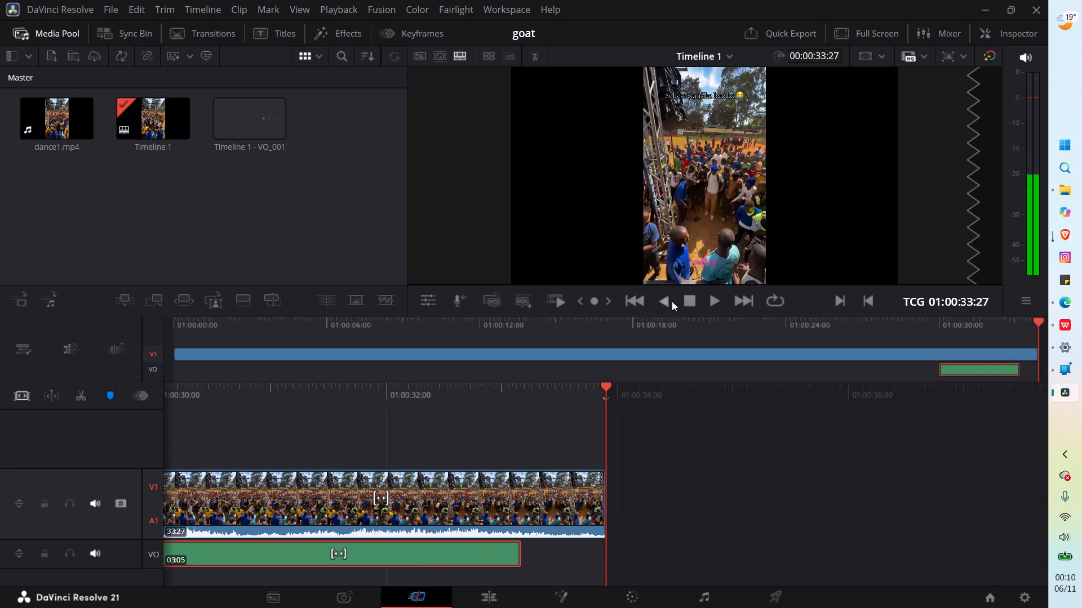
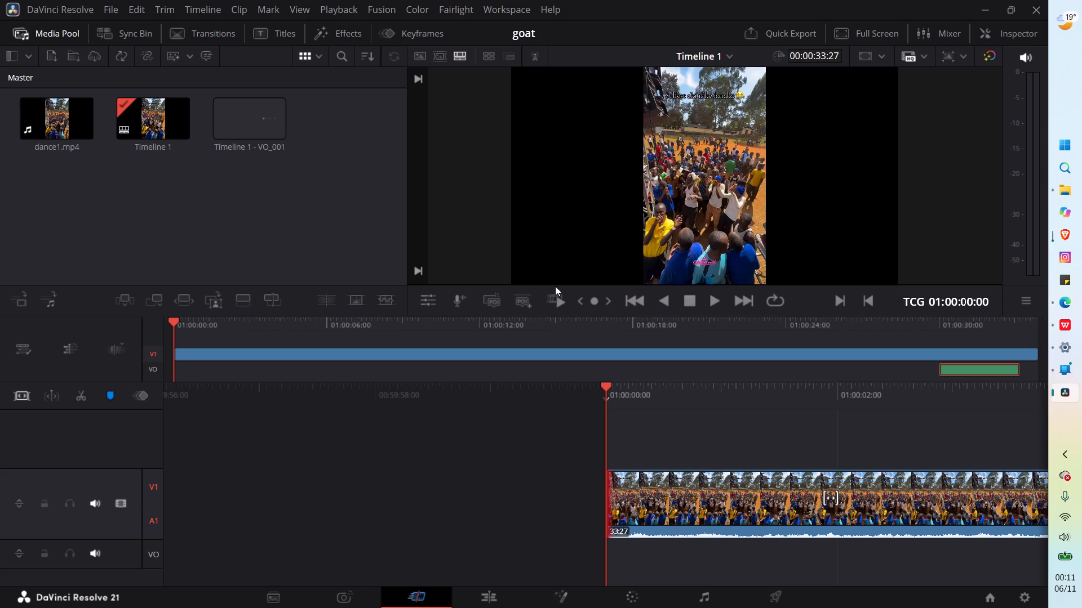
Play the timeline from its start through to the end to review the dance video with its voiceover.
{"action": "left_click_drag", "start_coordinate": [768, 504], "coordinate": [698, 511]}
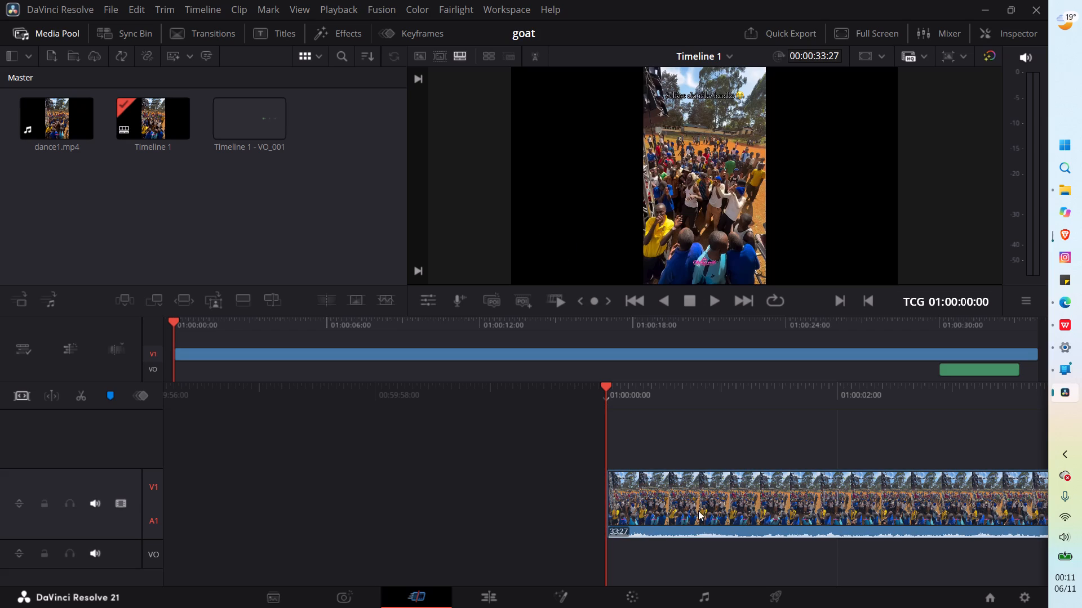
{"action": "left_click_drag", "start_coordinate": [698, 511], "coordinate": [662, 513]}
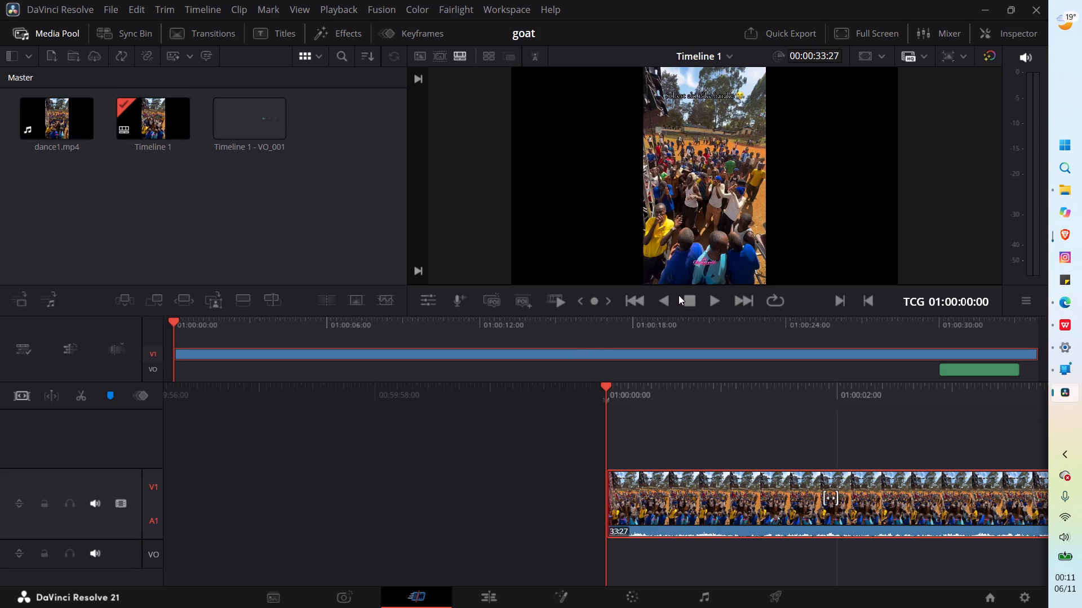
{"action": "left_click_drag", "start_coordinate": [706, 296], "coordinate": [701, 297]}
{"action": "left_click", "coordinate": [708, 298]}
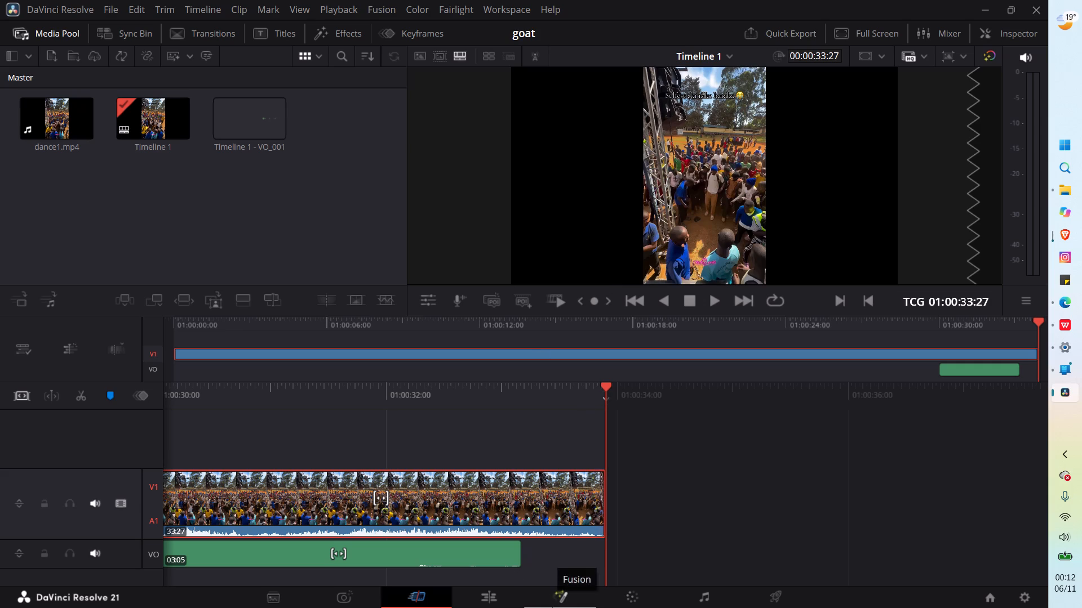
Extend the end of the voiceover clip by 20 frames to a duration of 03:25, beneath the dance video's end.
{"action": "scroll", "coordinate": [551, 607], "scroll_direction": "down", "scroll_amount": 4}
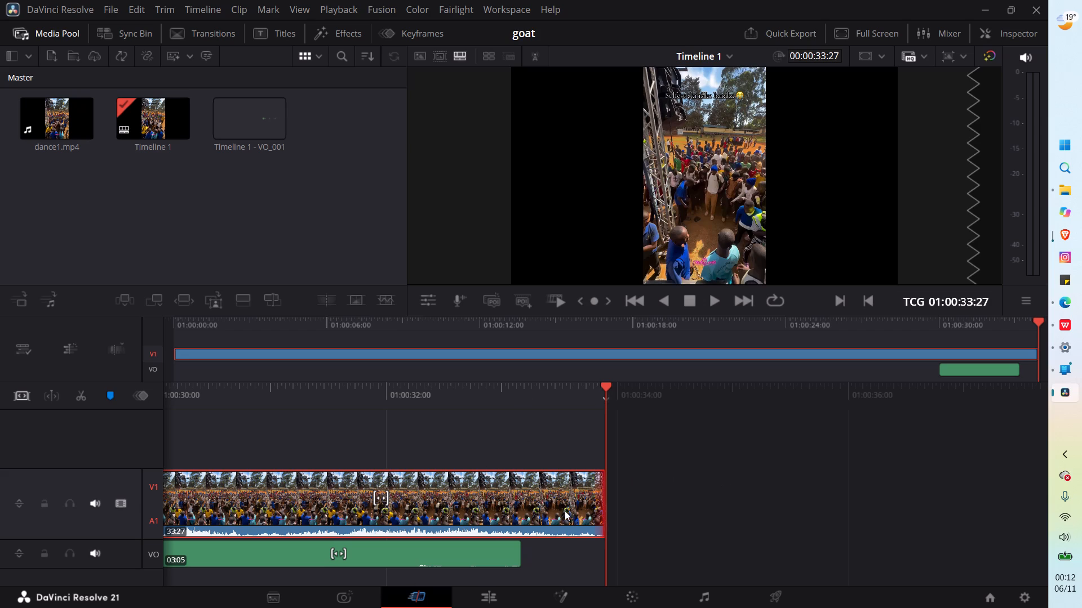
{"action": "left_click", "coordinate": [499, 546]}
{"action": "left_click", "coordinate": [500, 555]}
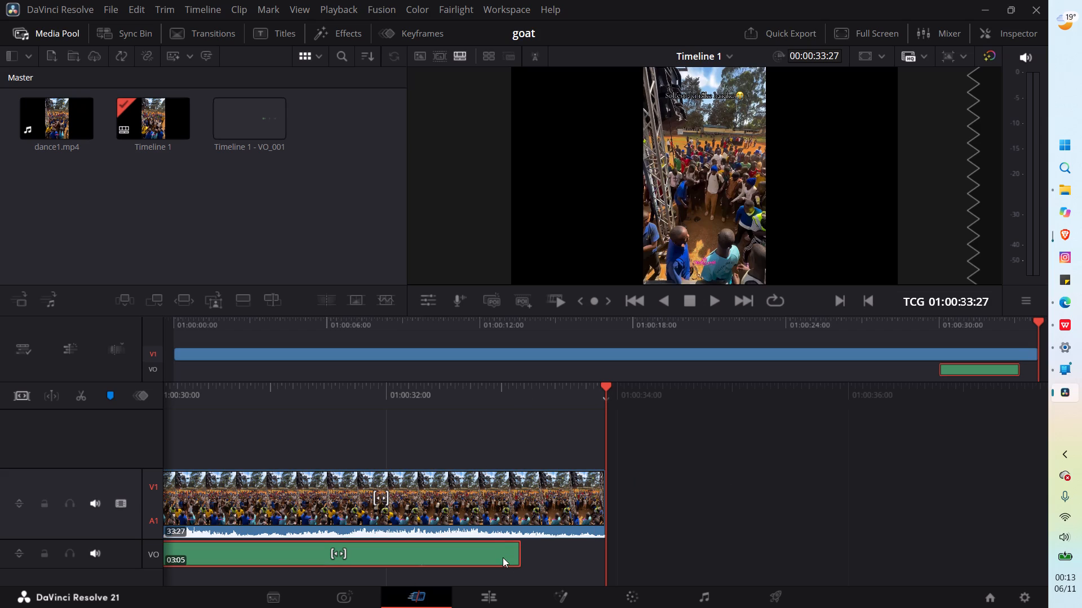
{"action": "left_click_drag", "start_coordinate": [521, 555], "coordinate": [635, 565]}
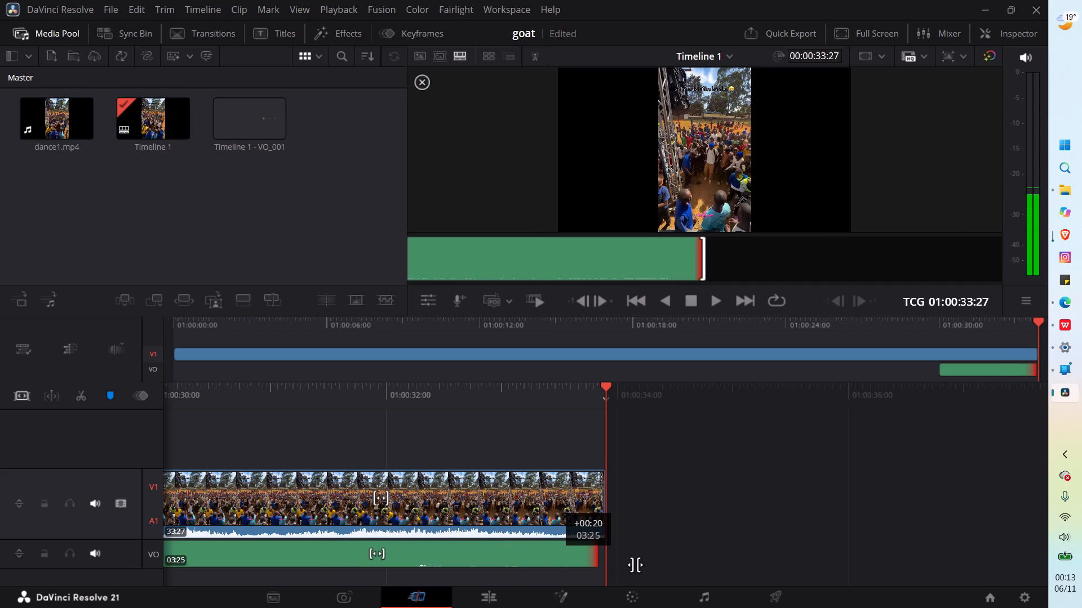
{"action": "left_click_drag", "start_coordinate": [635, 565], "coordinate": [641, 566]}
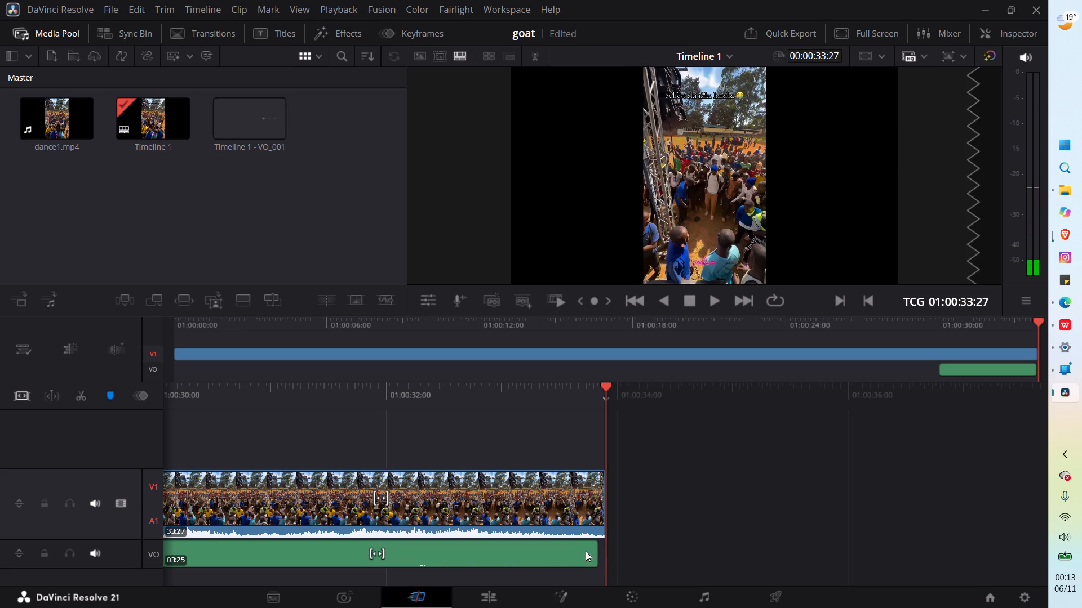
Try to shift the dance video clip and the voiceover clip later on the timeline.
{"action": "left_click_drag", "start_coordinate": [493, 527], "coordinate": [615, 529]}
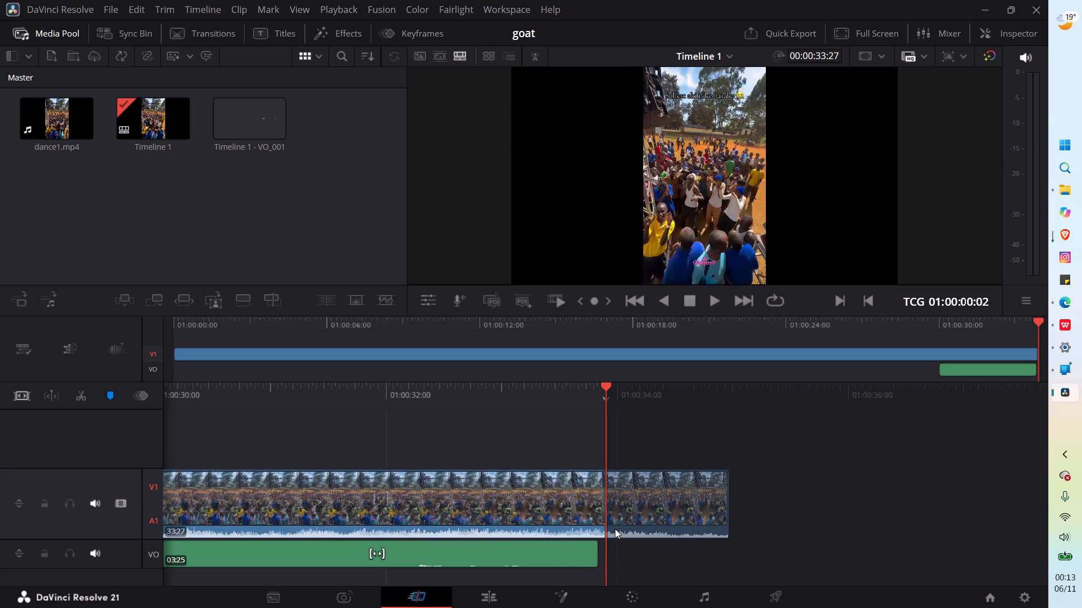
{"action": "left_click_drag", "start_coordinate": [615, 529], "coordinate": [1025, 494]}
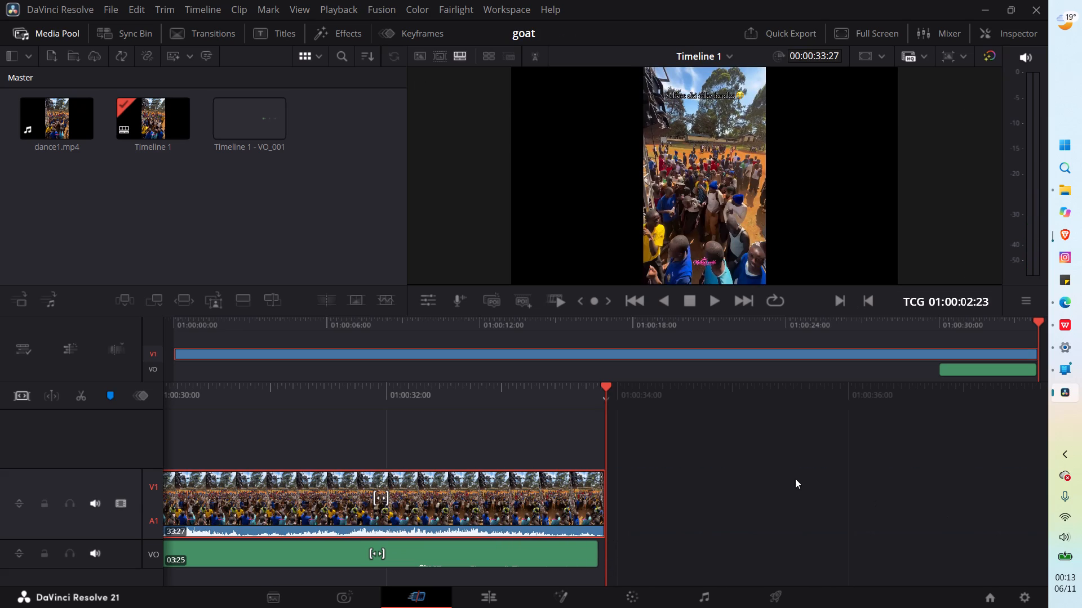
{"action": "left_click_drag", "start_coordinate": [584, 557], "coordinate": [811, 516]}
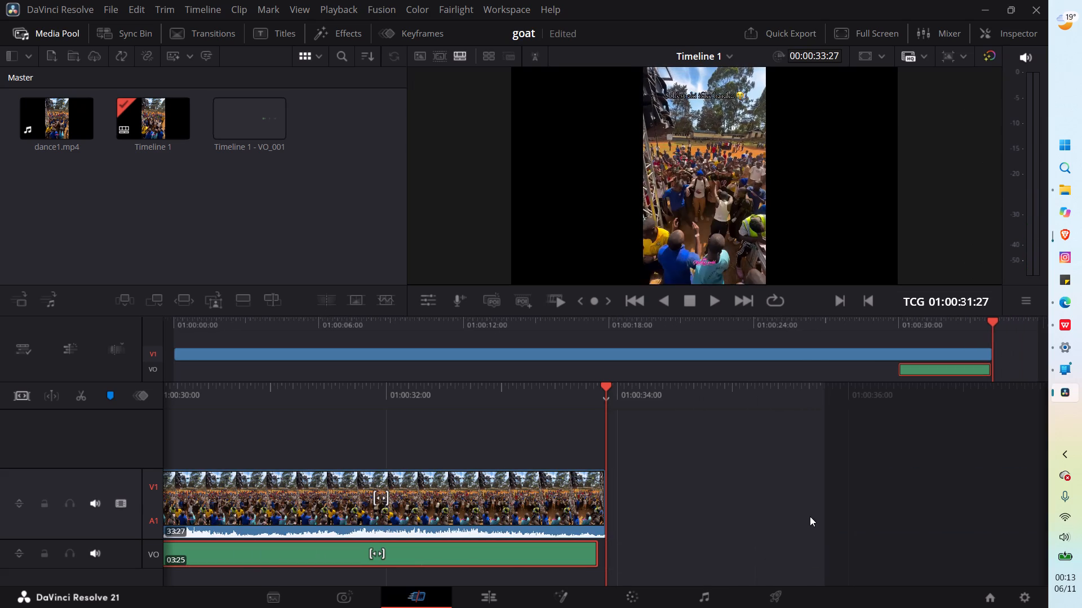
Play the timeline in reverse from its end back to the start to review the dance video and extended voiceover.
{"action": "left_click_drag", "start_coordinate": [616, 396], "coordinate": [614, 396]}
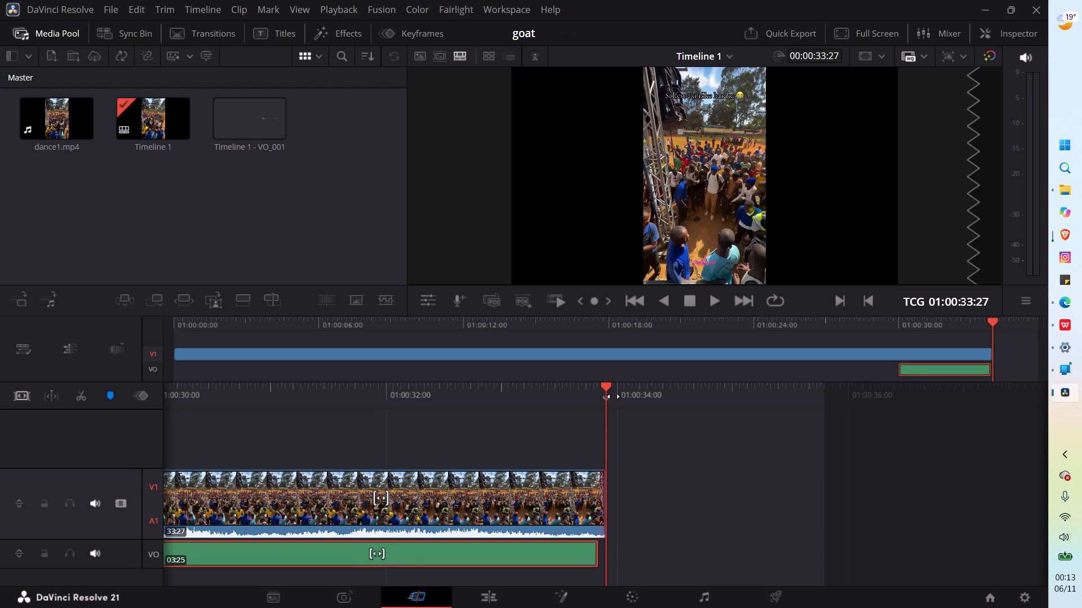
{"action": "left_click_drag", "start_coordinate": [614, 396], "coordinate": [606, 399]}
{"action": "left_click", "coordinate": [668, 293]}
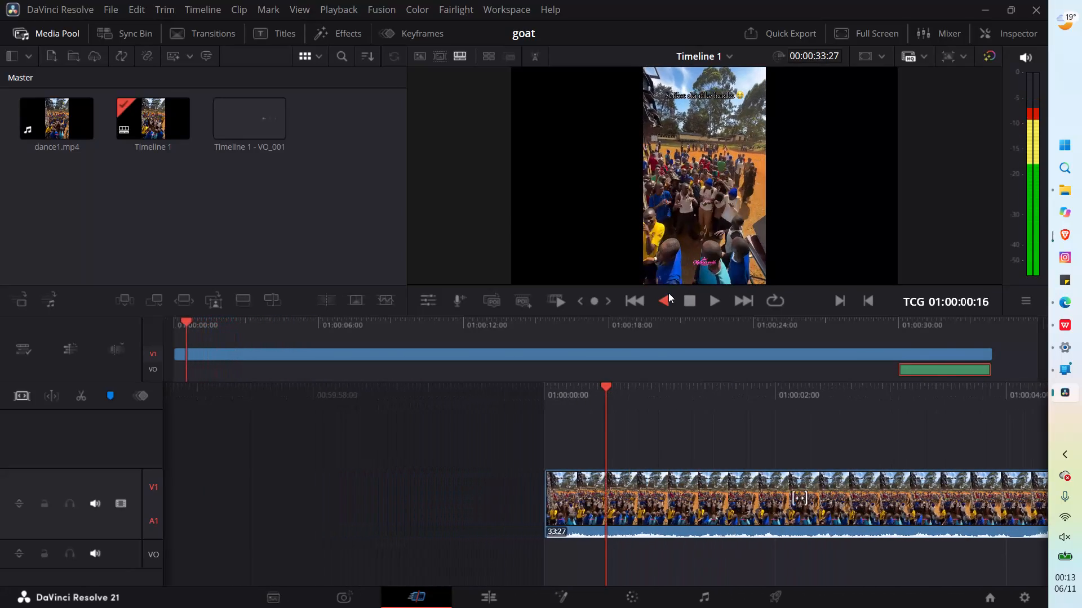
{"action": "left_click_drag", "start_coordinate": [668, 293], "coordinate": [567, 222]}
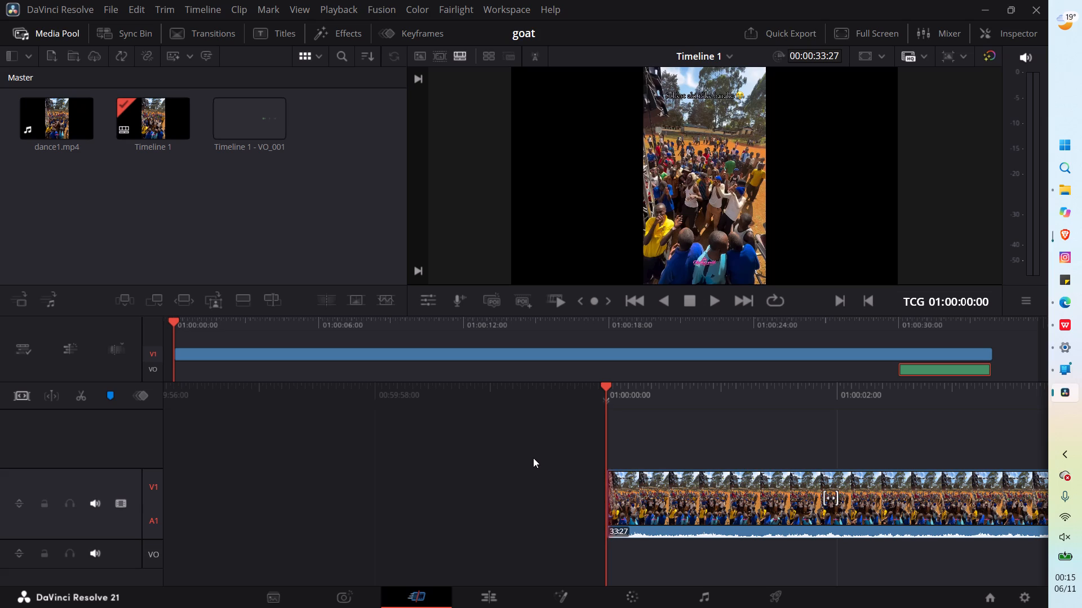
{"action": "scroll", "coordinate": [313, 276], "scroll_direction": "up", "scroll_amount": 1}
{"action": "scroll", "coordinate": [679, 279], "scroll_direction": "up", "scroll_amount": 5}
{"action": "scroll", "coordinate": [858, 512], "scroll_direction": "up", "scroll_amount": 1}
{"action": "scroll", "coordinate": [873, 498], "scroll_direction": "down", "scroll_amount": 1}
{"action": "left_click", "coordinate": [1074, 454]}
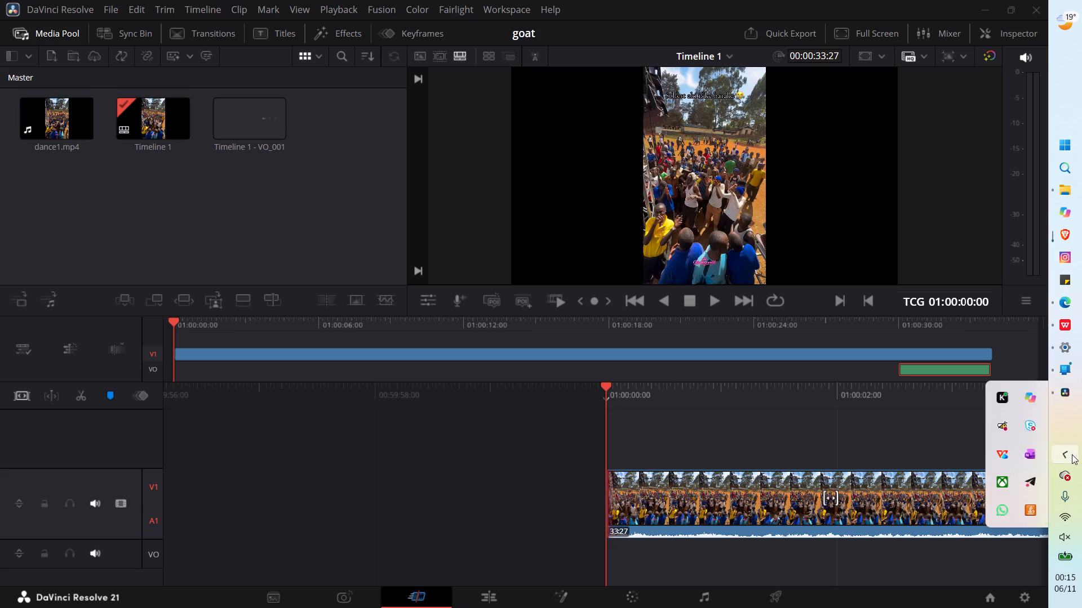
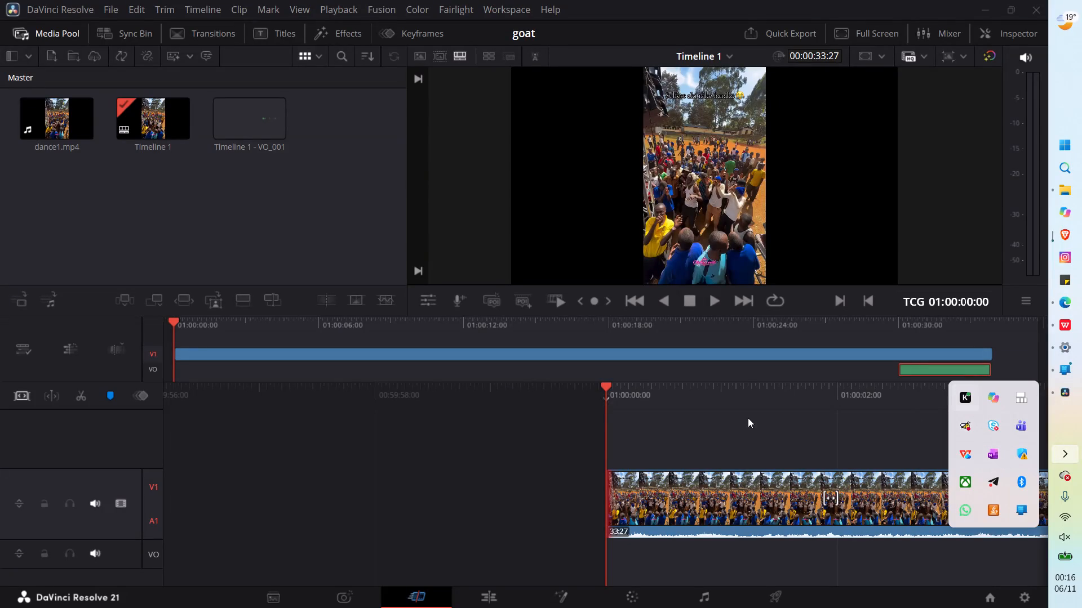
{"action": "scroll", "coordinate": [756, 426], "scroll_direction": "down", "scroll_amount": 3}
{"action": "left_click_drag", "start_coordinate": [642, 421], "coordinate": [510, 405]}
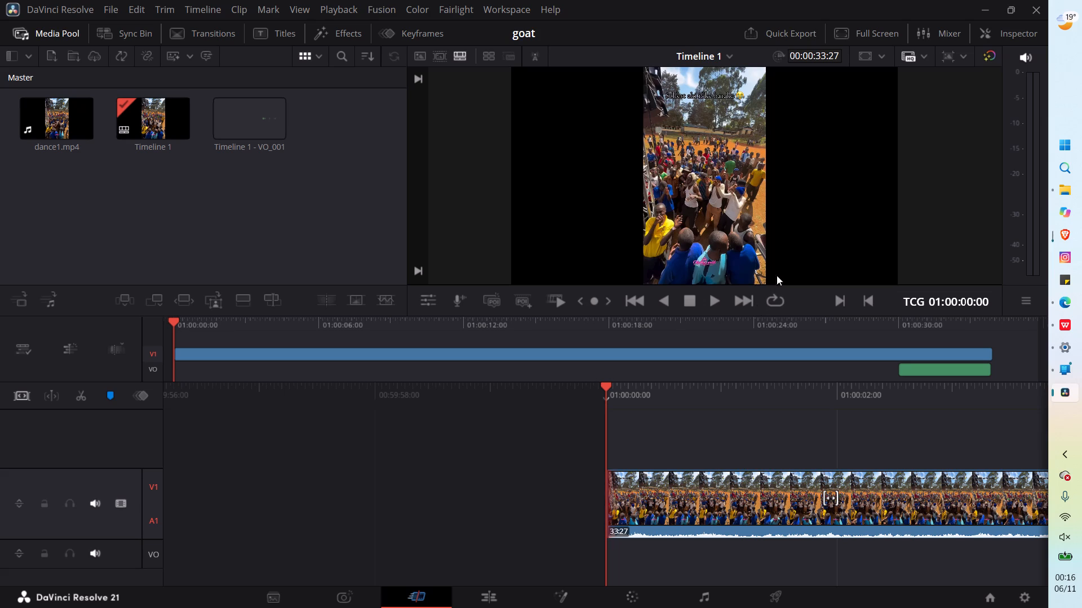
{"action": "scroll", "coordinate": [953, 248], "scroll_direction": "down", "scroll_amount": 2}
Run a fast review of the whole timeline from its start to its end.
{"action": "left_click", "coordinate": [538, 300]}
{"action": "left_click", "coordinate": [553, 303]}
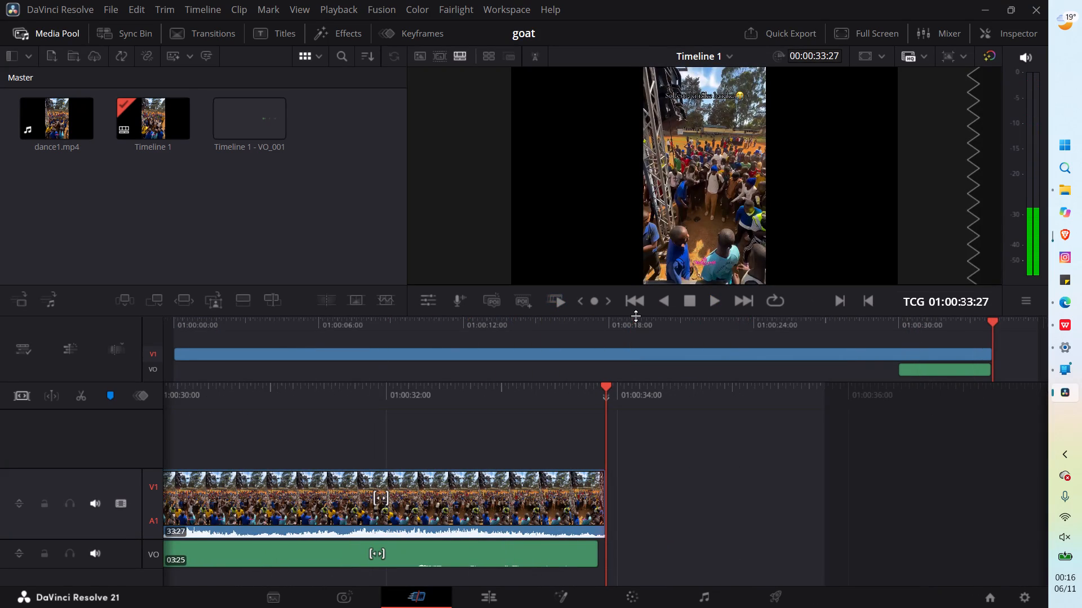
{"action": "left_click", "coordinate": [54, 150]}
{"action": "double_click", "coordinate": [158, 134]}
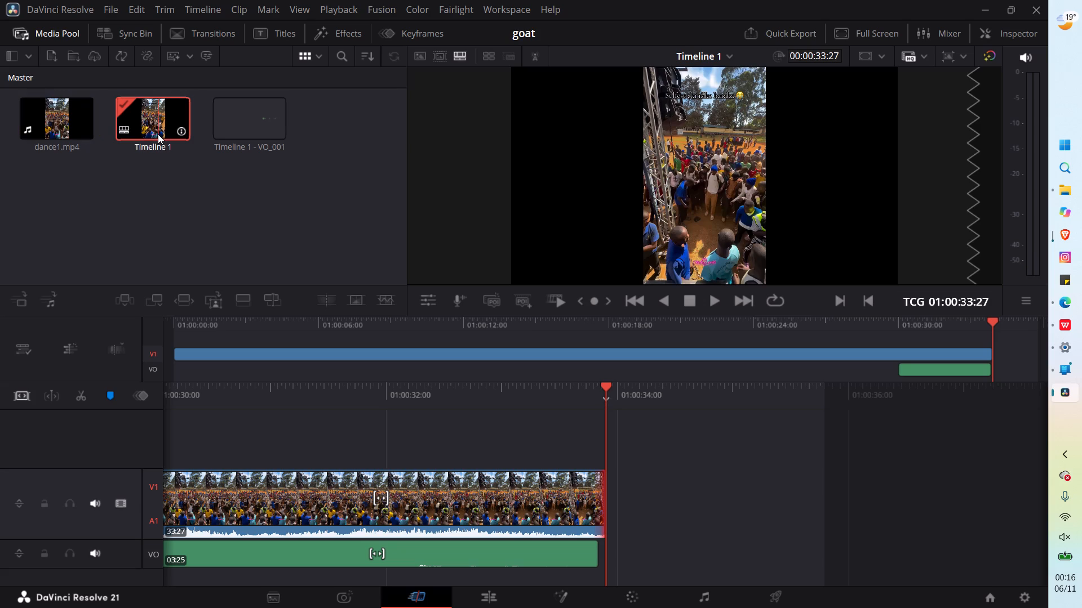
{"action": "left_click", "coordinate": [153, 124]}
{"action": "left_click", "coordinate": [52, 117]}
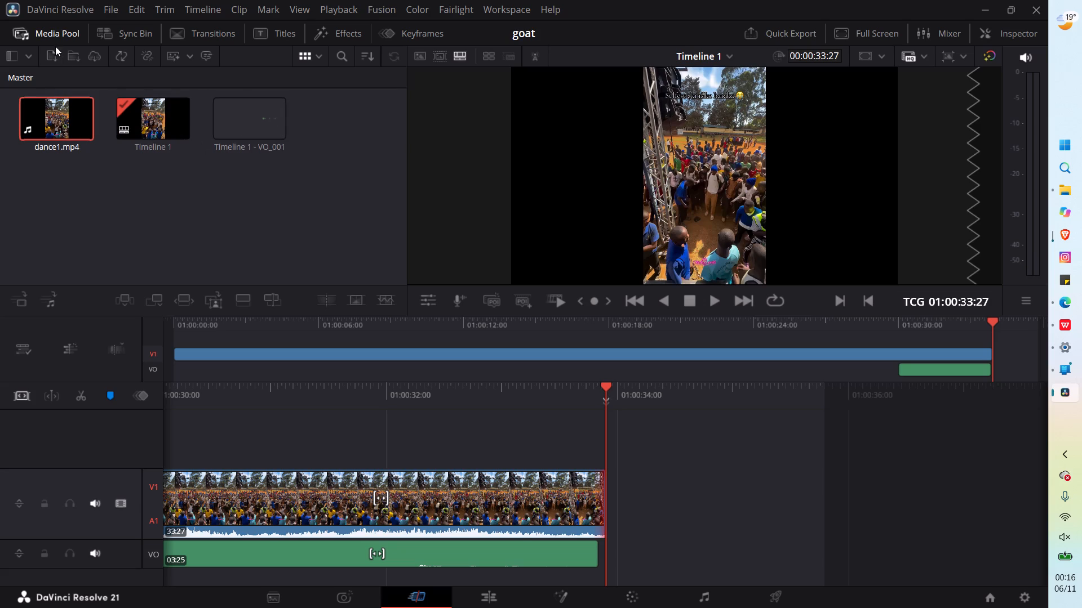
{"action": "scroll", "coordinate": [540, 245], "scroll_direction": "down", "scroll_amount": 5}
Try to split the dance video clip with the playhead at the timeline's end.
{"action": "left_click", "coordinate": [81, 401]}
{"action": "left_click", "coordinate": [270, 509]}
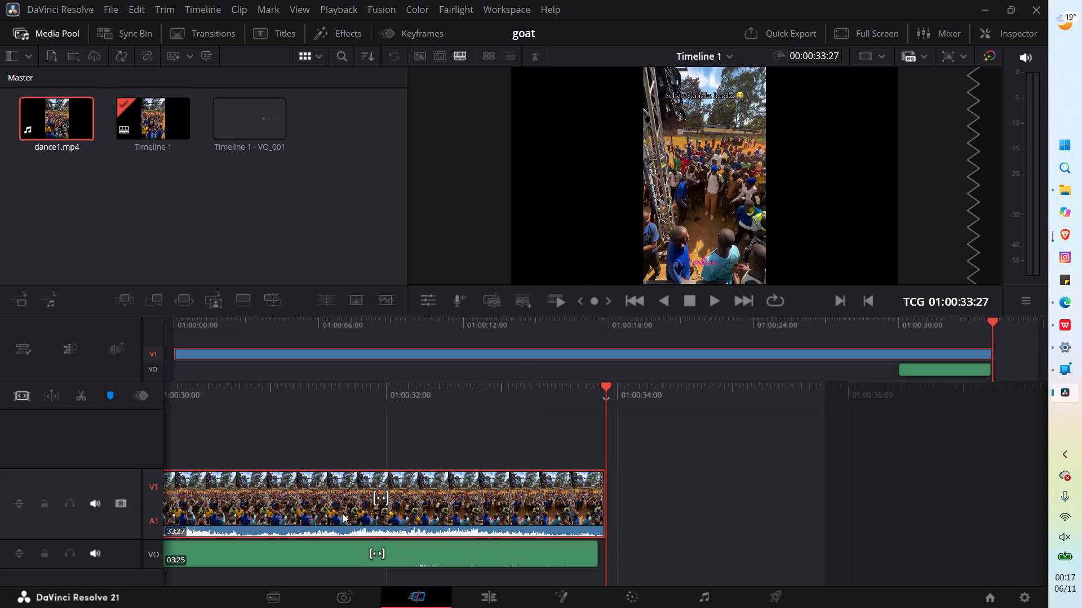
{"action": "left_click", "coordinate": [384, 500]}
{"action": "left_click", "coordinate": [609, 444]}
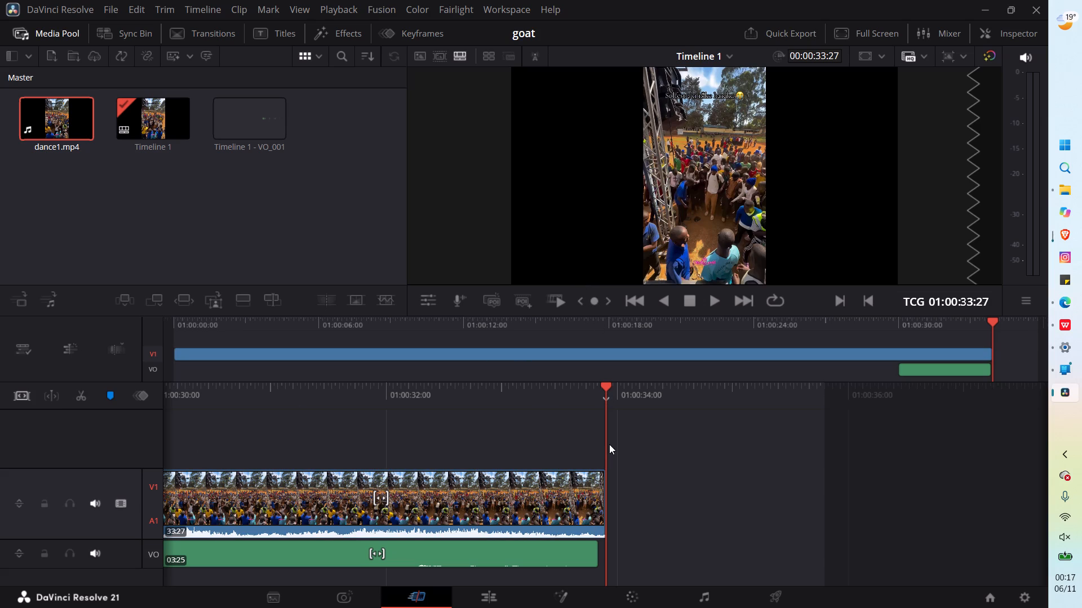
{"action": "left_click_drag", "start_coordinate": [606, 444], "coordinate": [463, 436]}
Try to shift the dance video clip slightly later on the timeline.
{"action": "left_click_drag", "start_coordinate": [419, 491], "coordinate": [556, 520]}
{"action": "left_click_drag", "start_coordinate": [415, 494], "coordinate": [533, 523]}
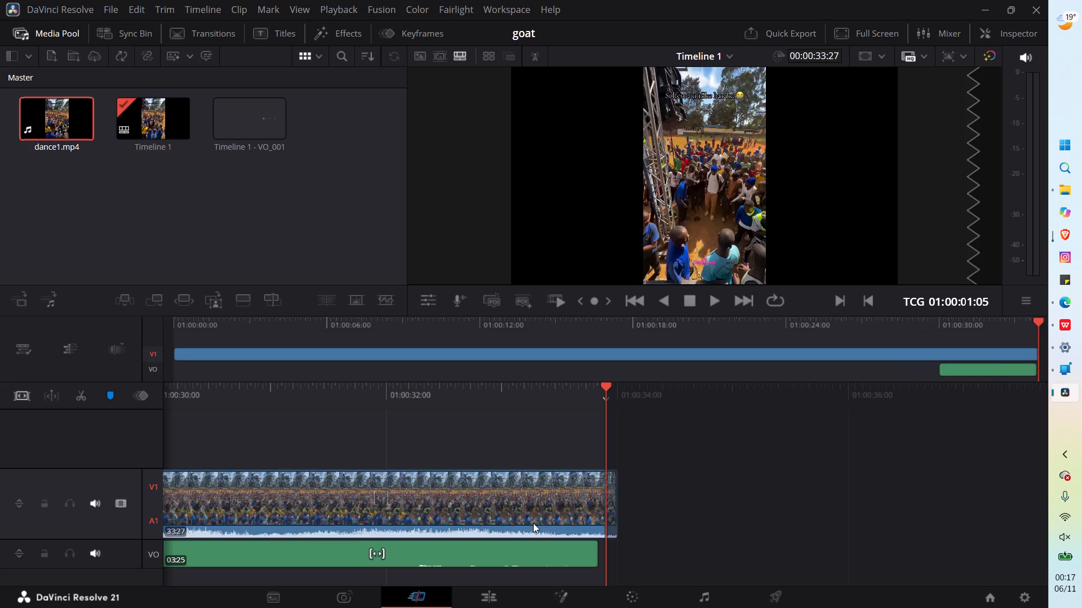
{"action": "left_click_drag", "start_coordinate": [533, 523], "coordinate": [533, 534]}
Split the dance video clip at 01:00:31:28, above the voiceover clip.
{"action": "left_click_drag", "start_coordinate": [606, 391], "coordinate": [527, 365]}
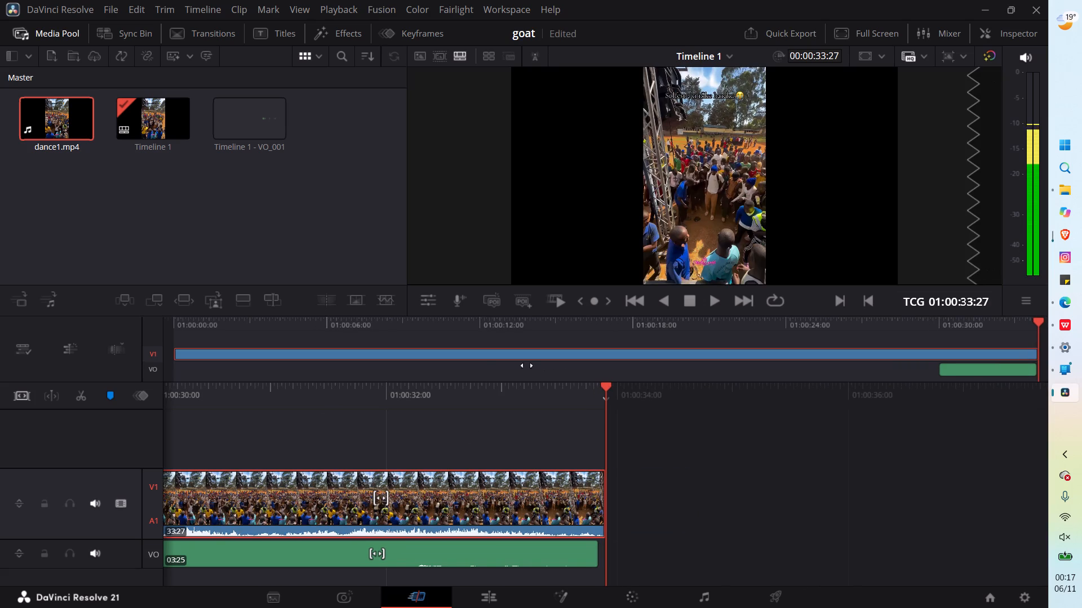
{"action": "left_click_drag", "start_coordinate": [527, 365], "coordinate": [482, 365]}
{"action": "left_click_drag", "start_coordinate": [606, 387], "coordinate": [824, 411]}
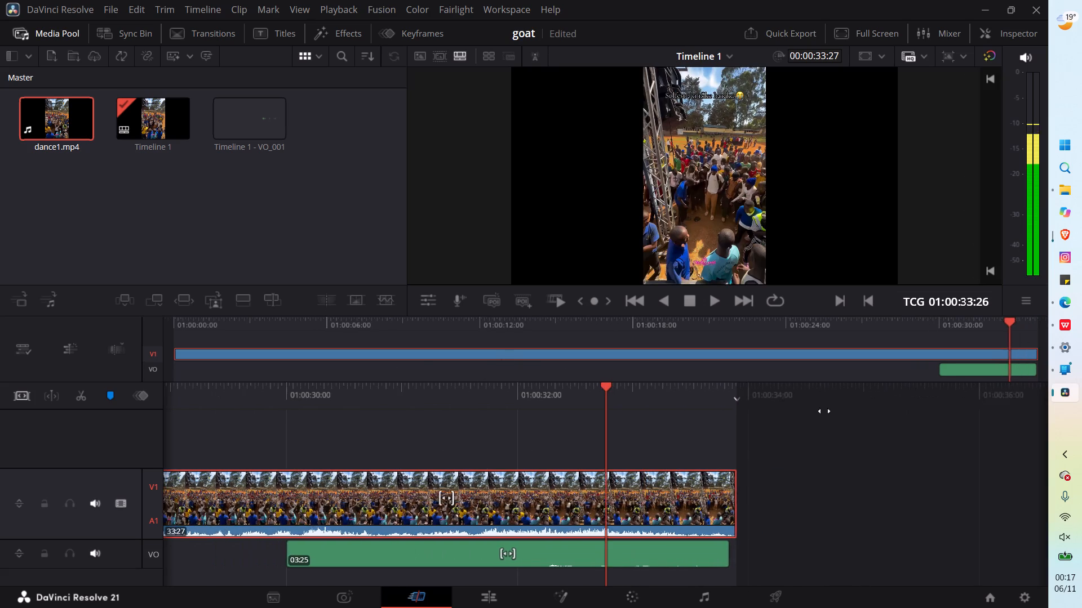
{"action": "left_click_drag", "start_coordinate": [824, 411], "coordinate": [832, 412]}
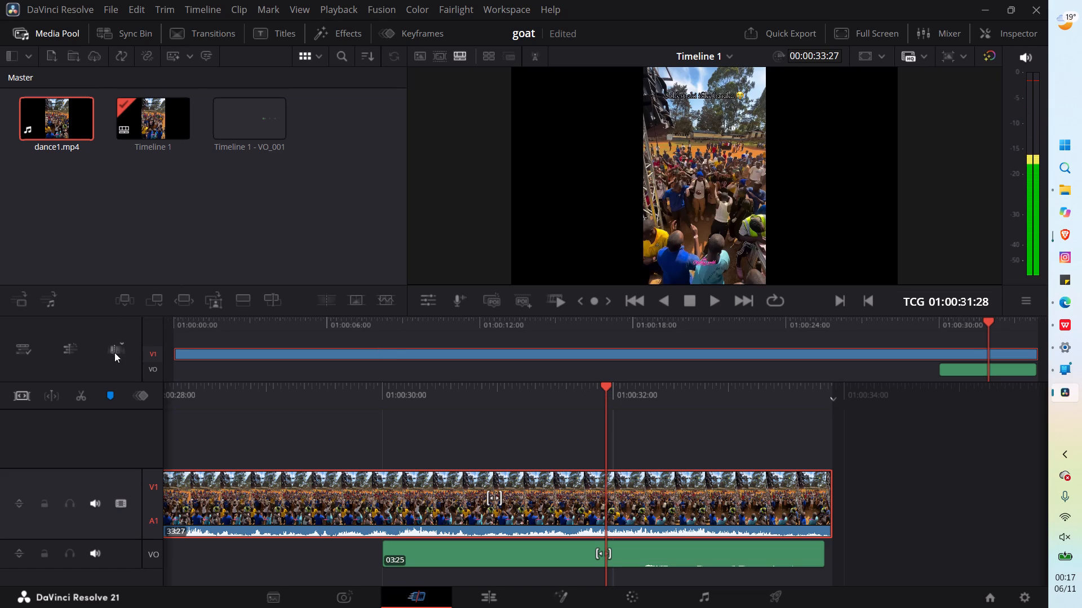
{"action": "left_click", "coordinate": [86, 398]}
{"action": "scroll", "coordinate": [632, 450], "scroll_direction": "down", "scroll_amount": 1}
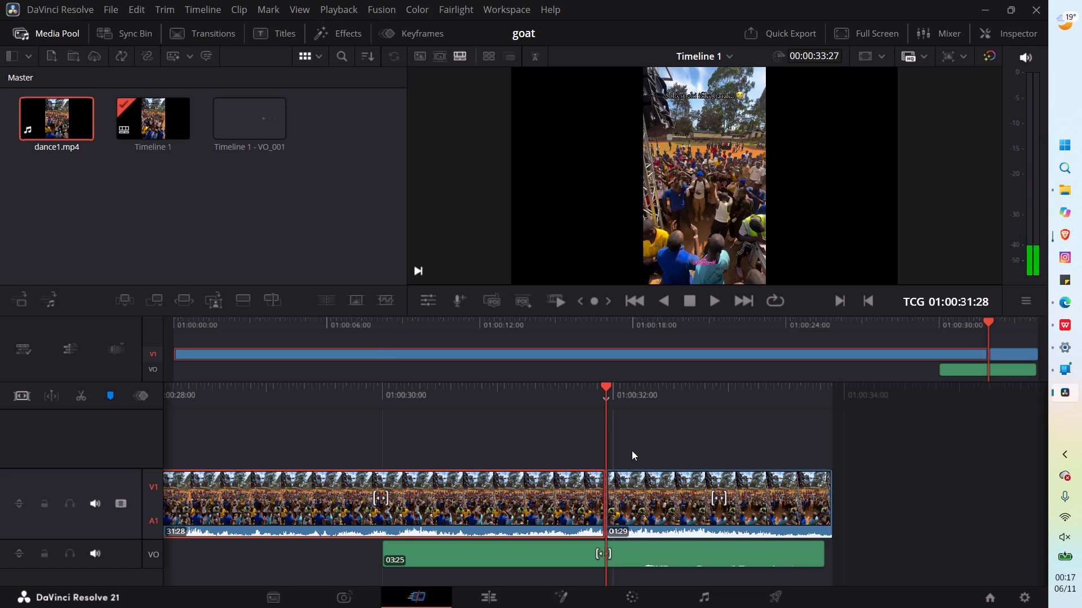
{"action": "scroll", "coordinate": [633, 450], "scroll_direction": "down", "scroll_amount": 1}
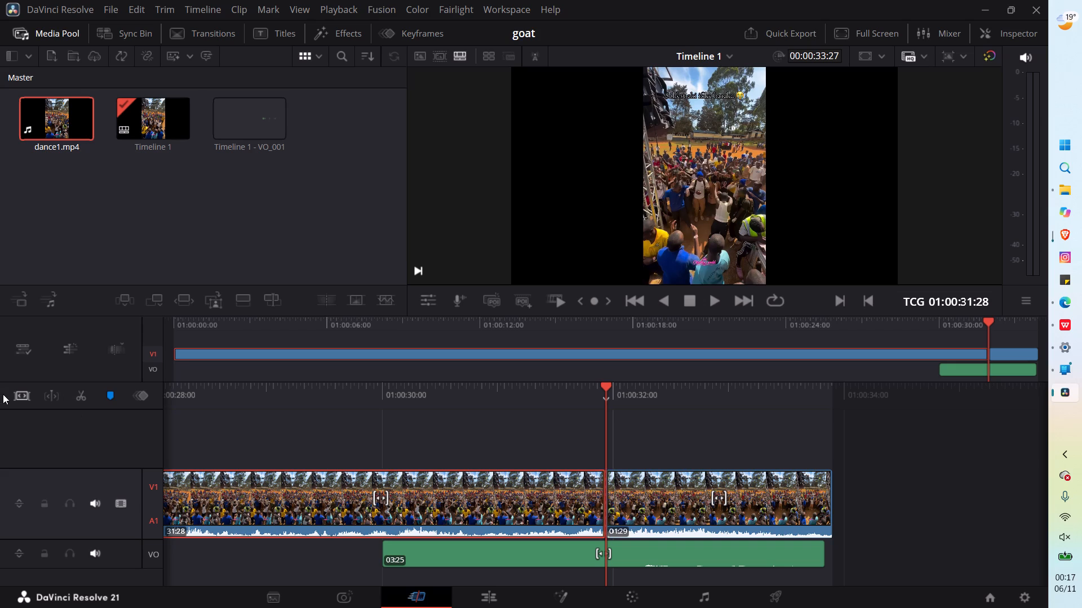
Switch off the currently active timeline editing mode.
{"action": "left_click", "coordinate": [17, 399]}
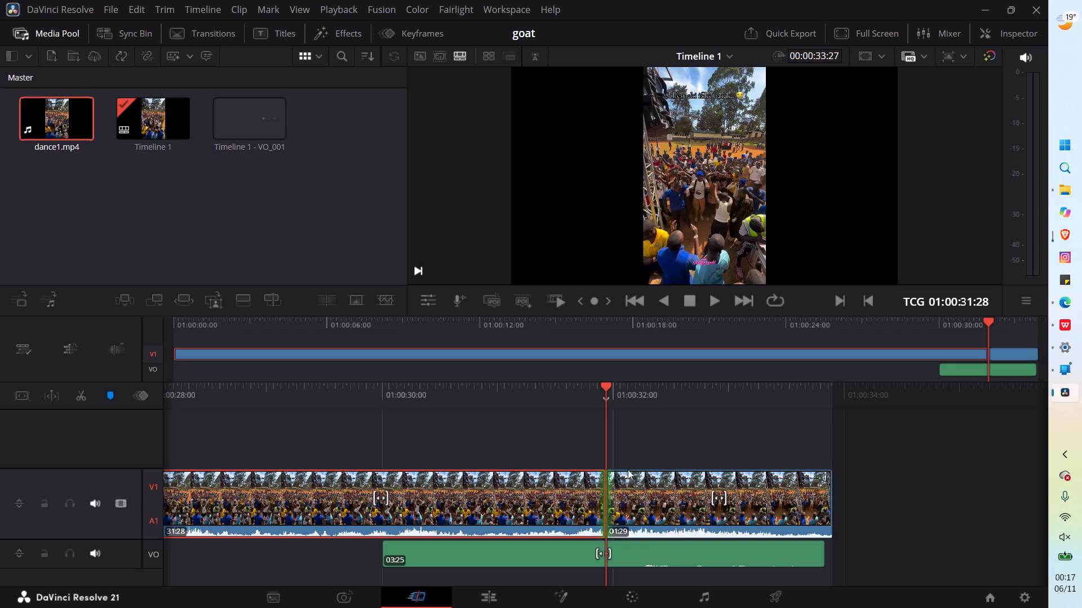
Move the playhead back to 01:00:29:27 and play to the timeline's end to review the split dance video with its voiceover.
{"action": "left_click_drag", "start_coordinate": [607, 400], "coordinate": [491, 385]}
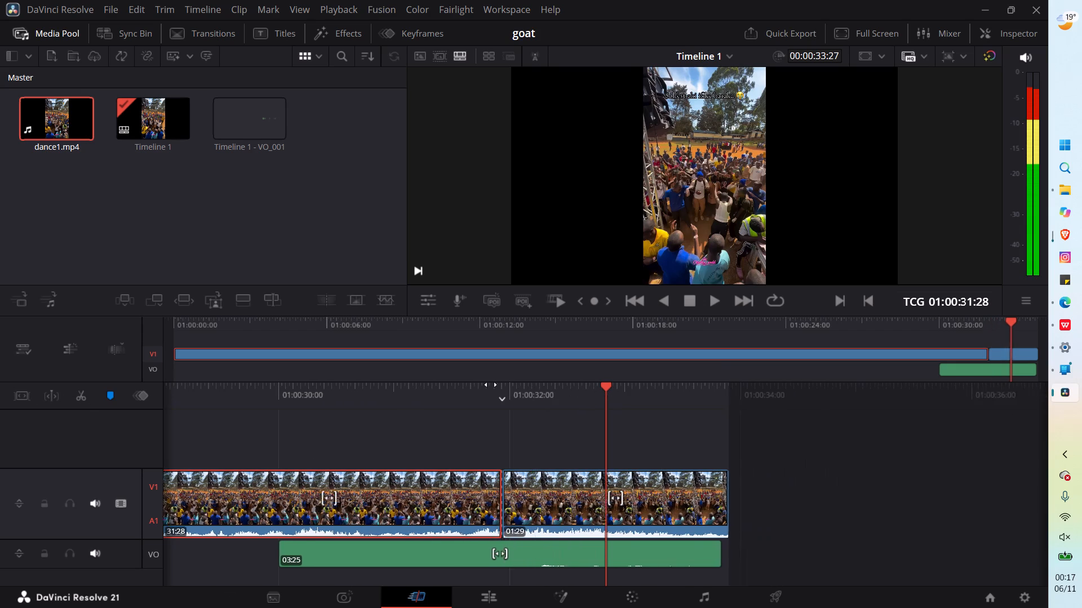
{"action": "left_click_drag", "start_coordinate": [491, 385], "coordinate": [841, 417]}
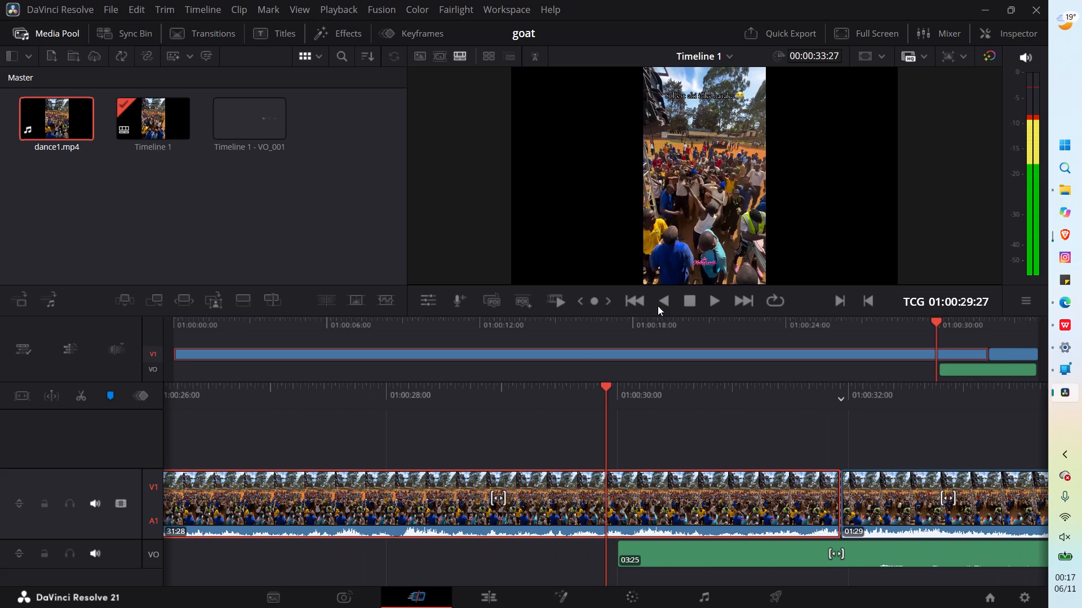
{"action": "left_click", "coordinate": [689, 301]}
{"action": "left_click", "coordinate": [712, 301]}
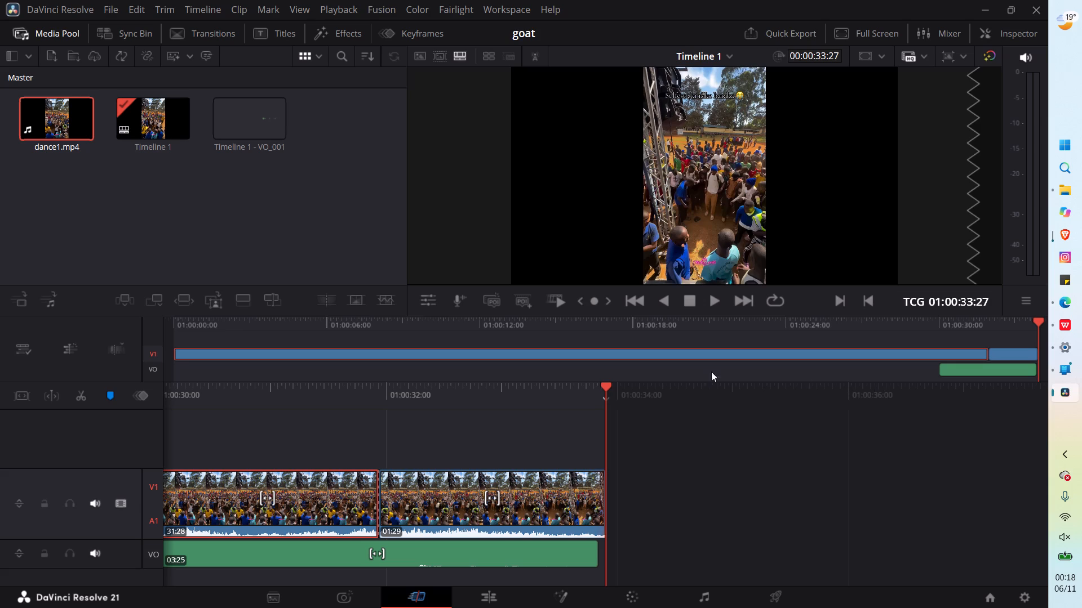
{"action": "scroll", "coordinate": [1077, 273], "scroll_direction": "down", "scroll_amount": 1}
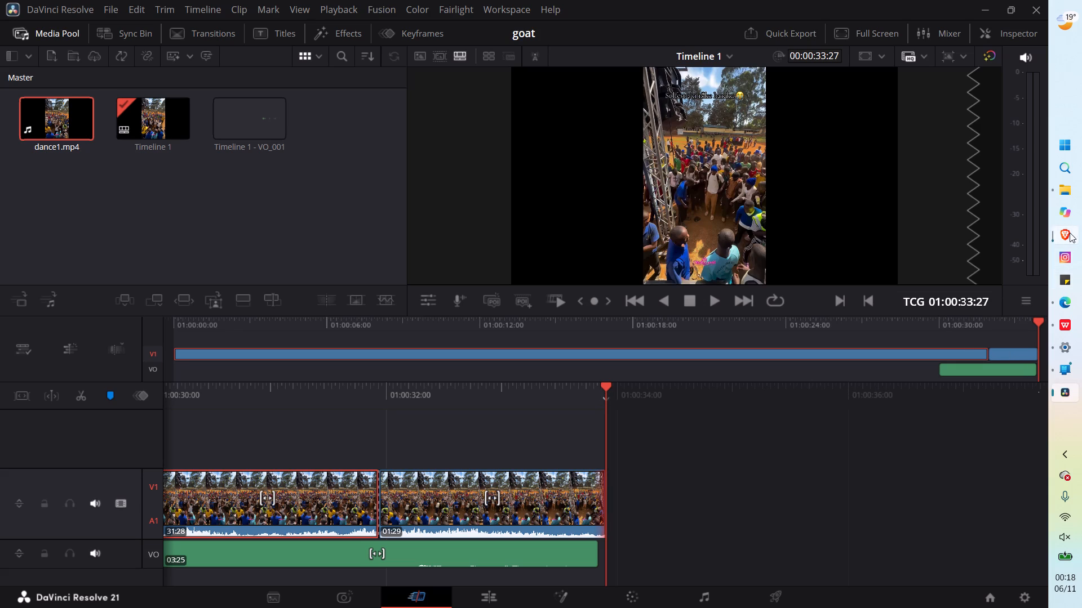
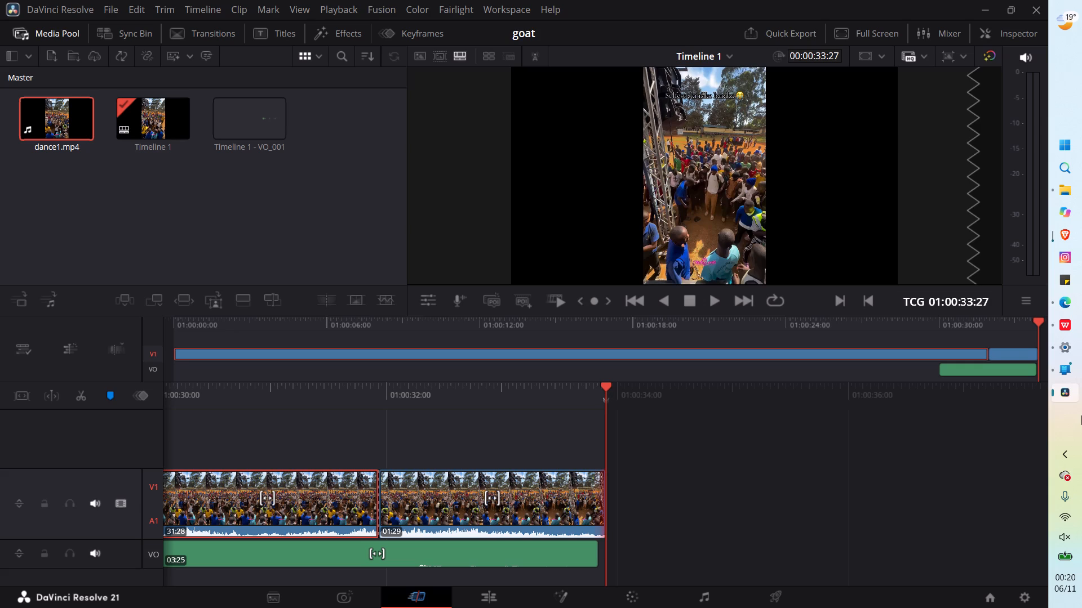
Clear the clip selection and scrub the playhead back to 01:00:22:21 to review the middle of the dance video.
{"action": "left_click", "coordinate": [498, 440]}
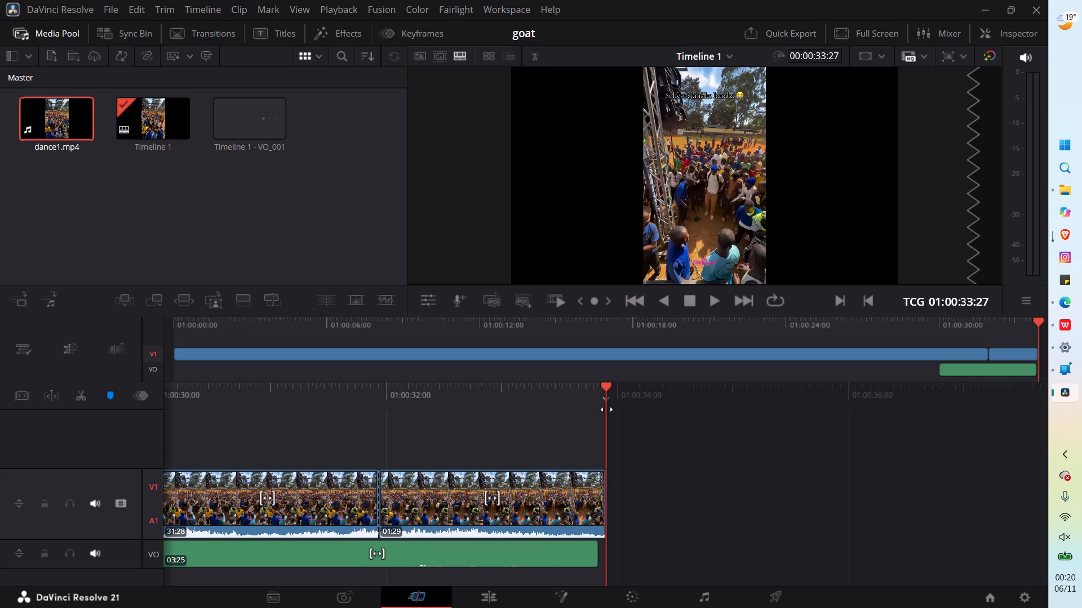
{"action": "left_click", "coordinate": [607, 409]}
{"action": "scroll", "coordinate": [607, 409], "scroll_direction": "right", "scroll_amount": 2}
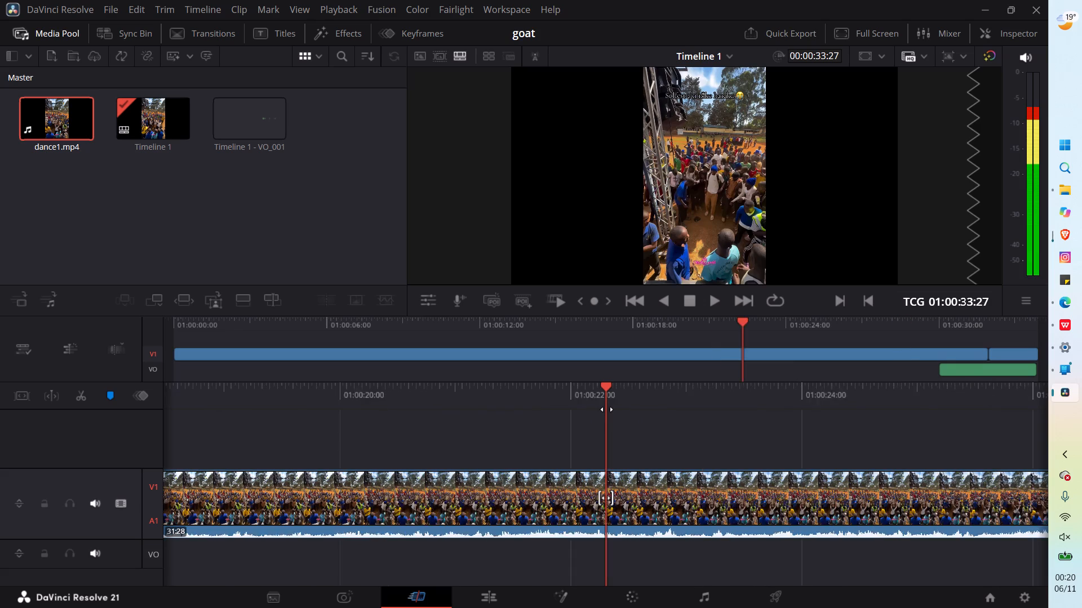
{"action": "left_click", "coordinate": [607, 409]}
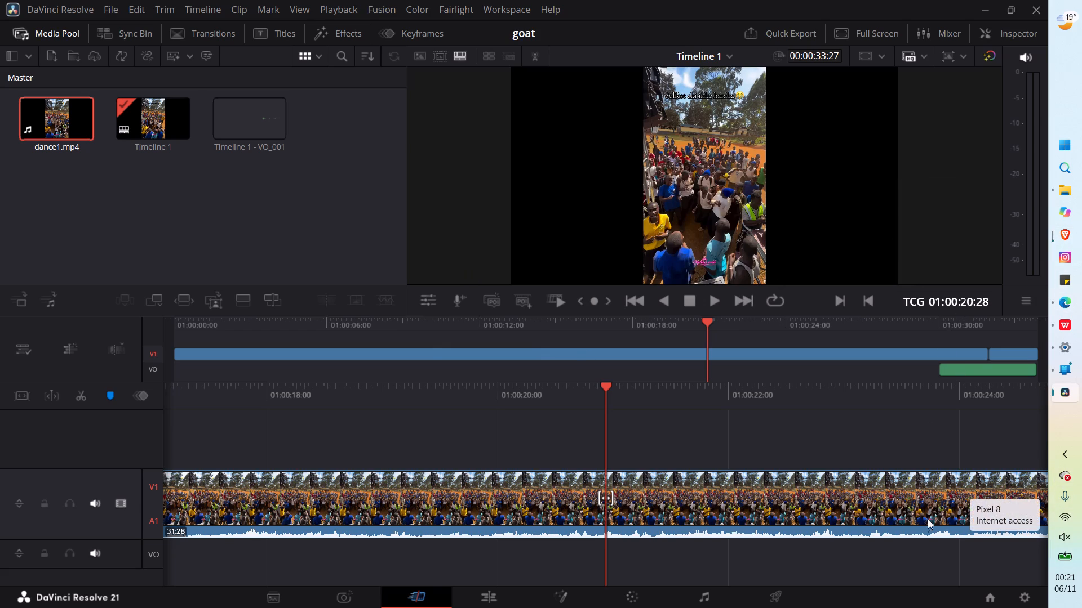
{"action": "scroll", "coordinate": [928, 524], "scroll_direction": "down", "scroll_amount": 2}
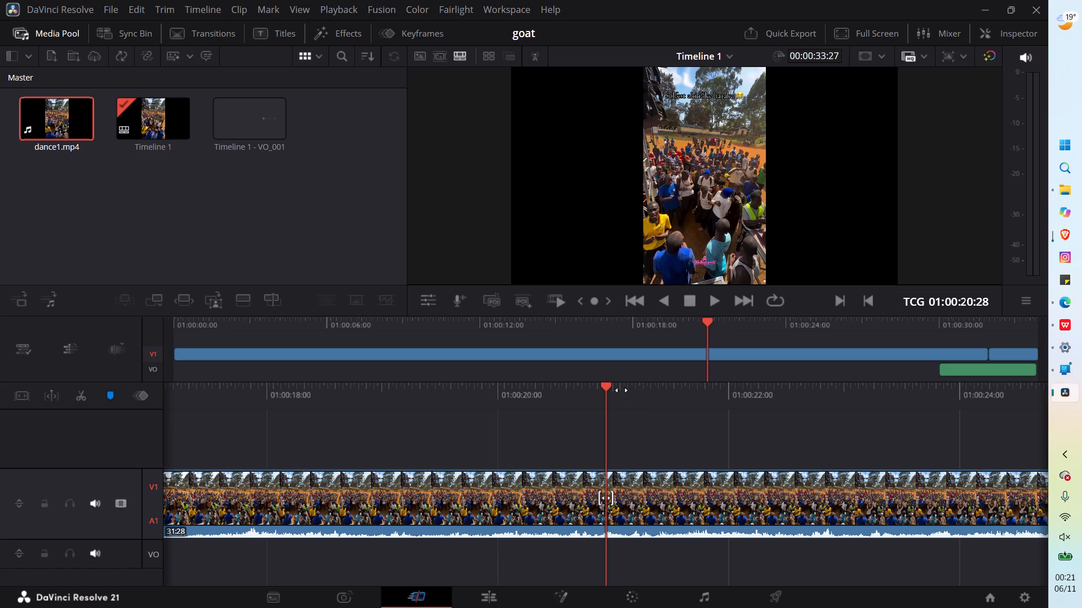
{"action": "left_click_drag", "start_coordinate": [607, 385], "coordinate": [632, 381]}
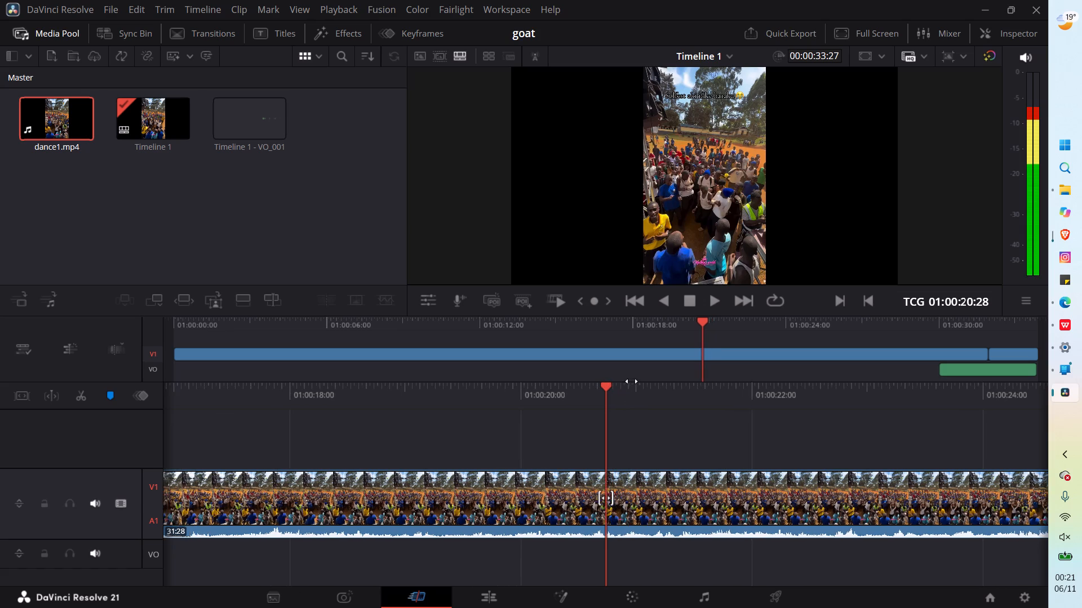
{"action": "left_click_drag", "start_coordinate": [632, 381], "coordinate": [400, 400]}
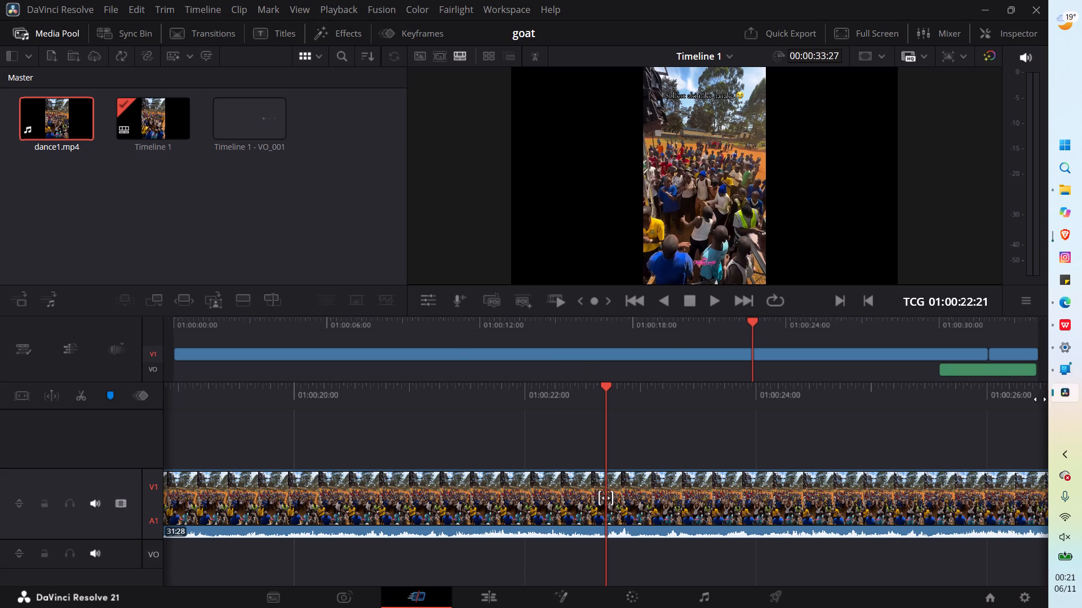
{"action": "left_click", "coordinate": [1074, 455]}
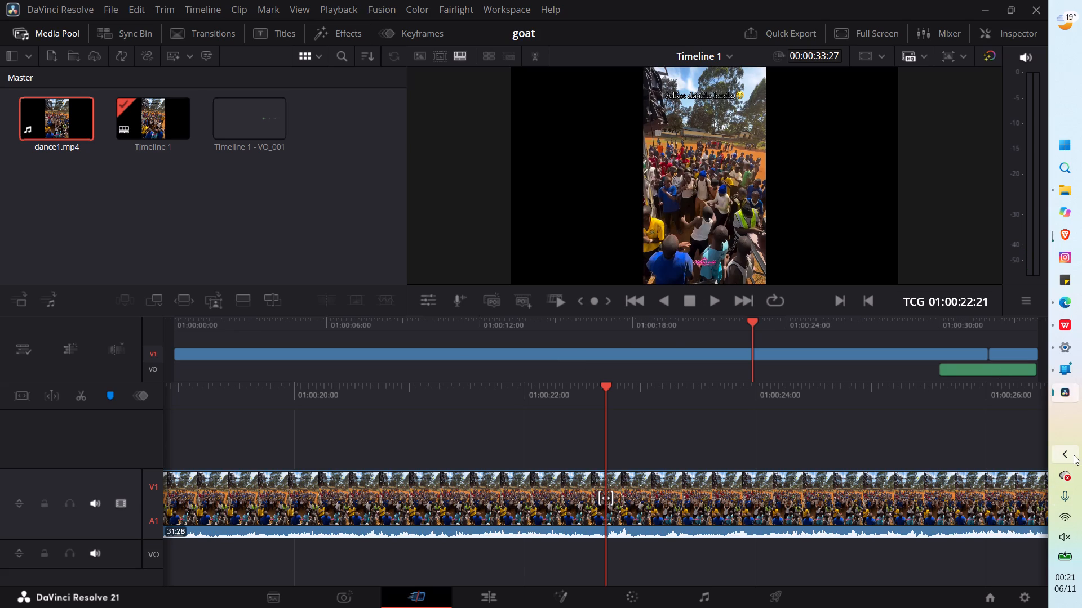